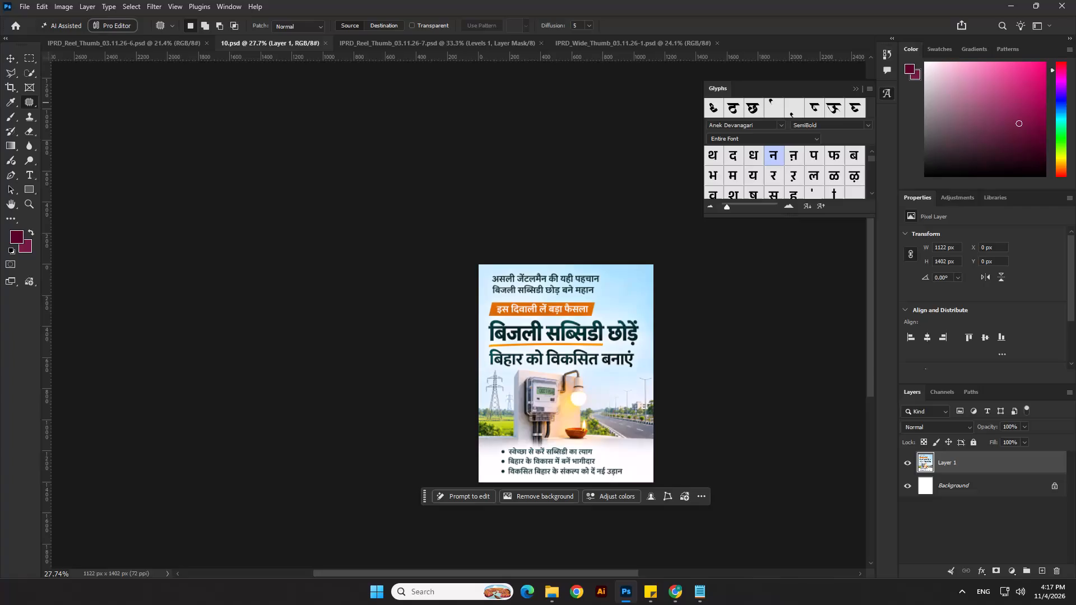
Save and close the documents IPRD_Reel_Thumb_03.11.26-7.psd and IPRD_Wide_Thumb_03.11.26-1.psd.
{"action": "left_click", "coordinate": [6, 59]}
{"action": "left_click", "coordinate": [261, 200]}
{"action": "left_click", "coordinate": [419, 46]}
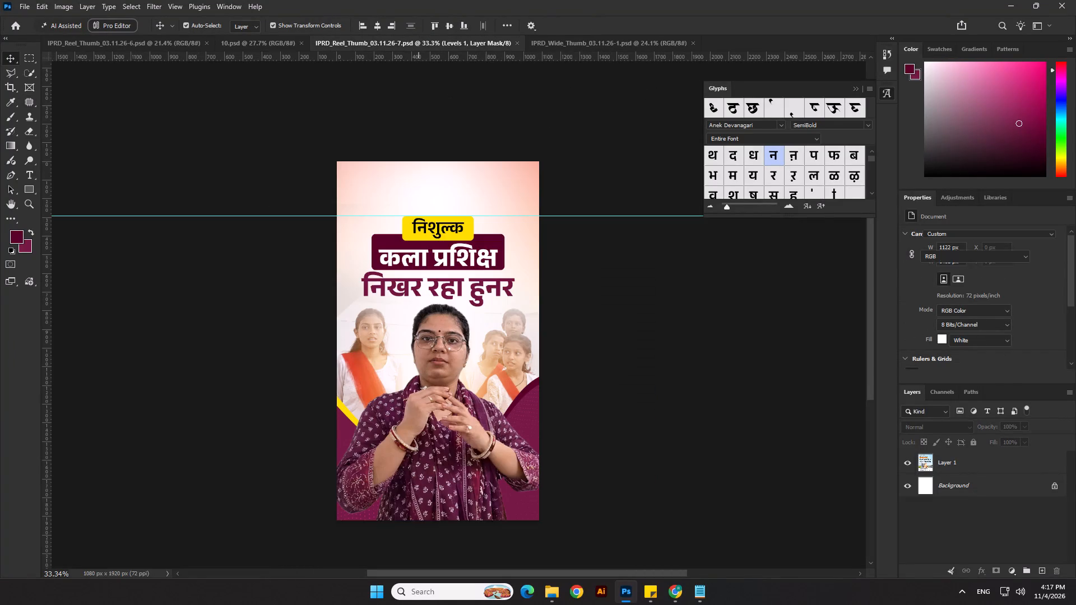
{"action": "key", "text": "ctrl+s"}
{"action": "double_click", "coordinate": [512, 46]}
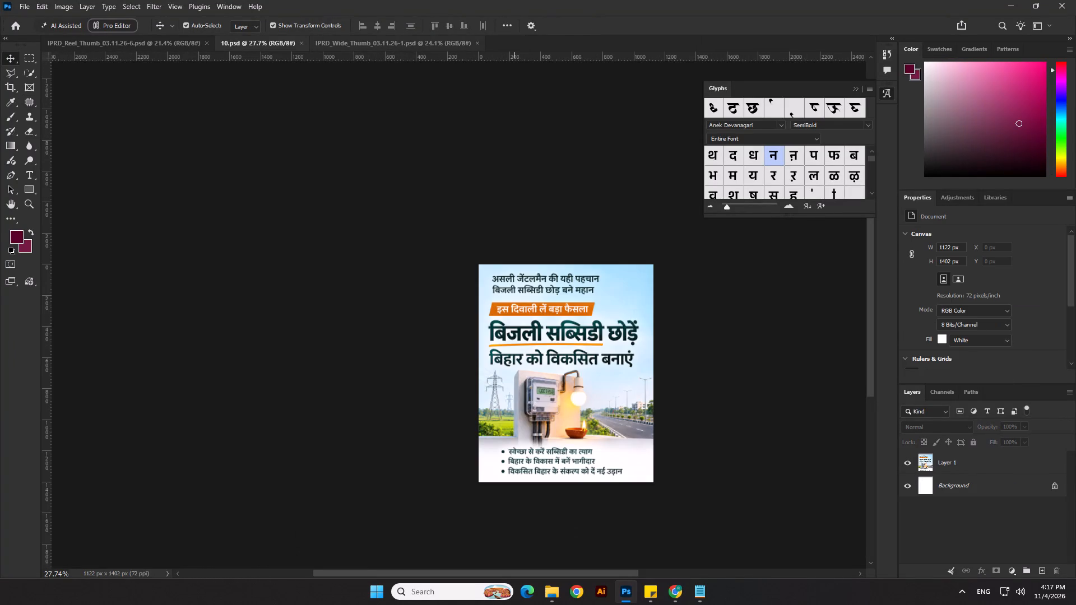
{"action": "left_click", "coordinate": [453, 39]}
{"action": "key", "text": "ctrl+s"}
{"action": "left_click", "coordinate": [474, 43]}
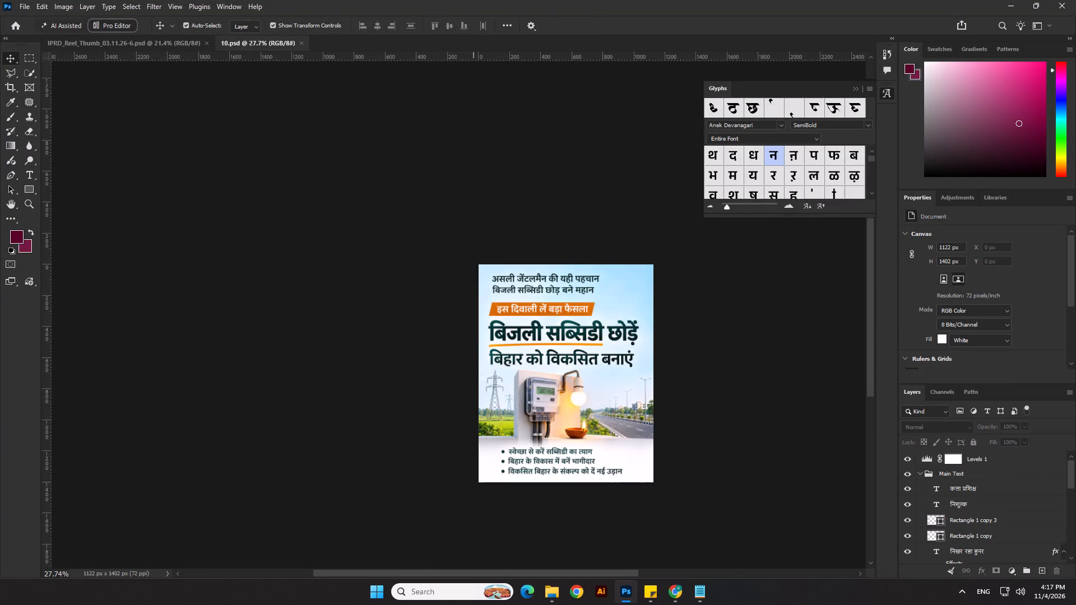
Save and close 10.psd, and close IPRD_Reel_Thumb_03.11.26-6.psd.
{"action": "left_click", "coordinate": [270, 45]}
{"action": "scroll", "coordinate": [277, 62], "scroll_direction": "up", "scroll_amount": 3}
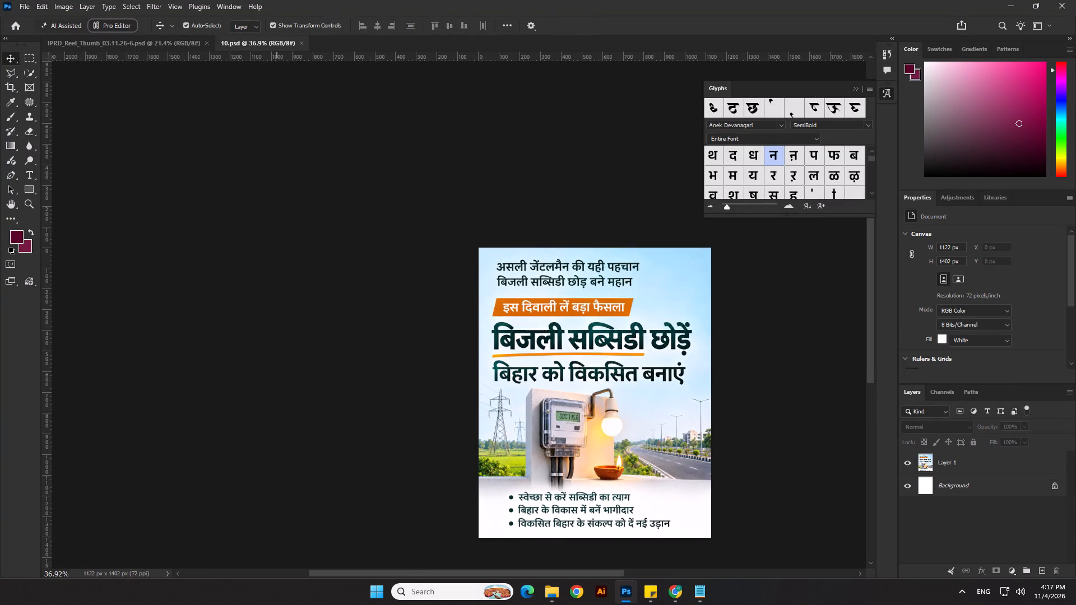
{"action": "key", "text": "ctrl+s"}
{"action": "left_click", "coordinate": [303, 42]}
{"action": "left_click", "coordinate": [149, 30]}
{"action": "left_click", "coordinate": [155, 44]}
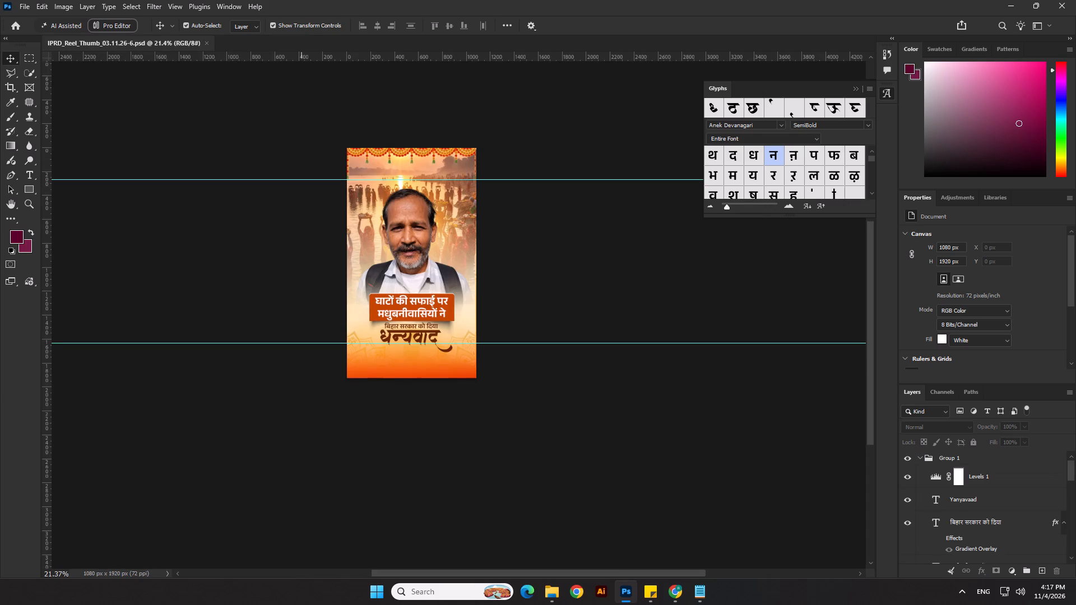
{"action": "left_click", "coordinate": [206, 43], "text": "ctrl"}
Reopen IPRD_Reel_Thumb_03.11.26-6.psd from the recent files.
{"action": "key", "text": "ctrl+n"}
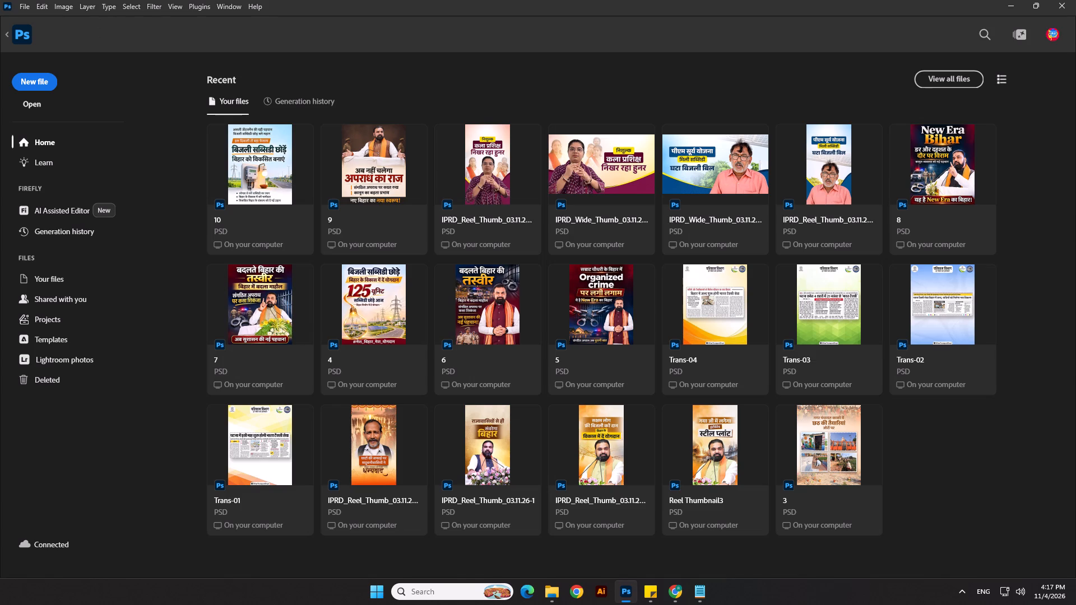
{"action": "left_click", "coordinate": [812, 468]}
{"action": "left_click", "coordinate": [370, 430]}
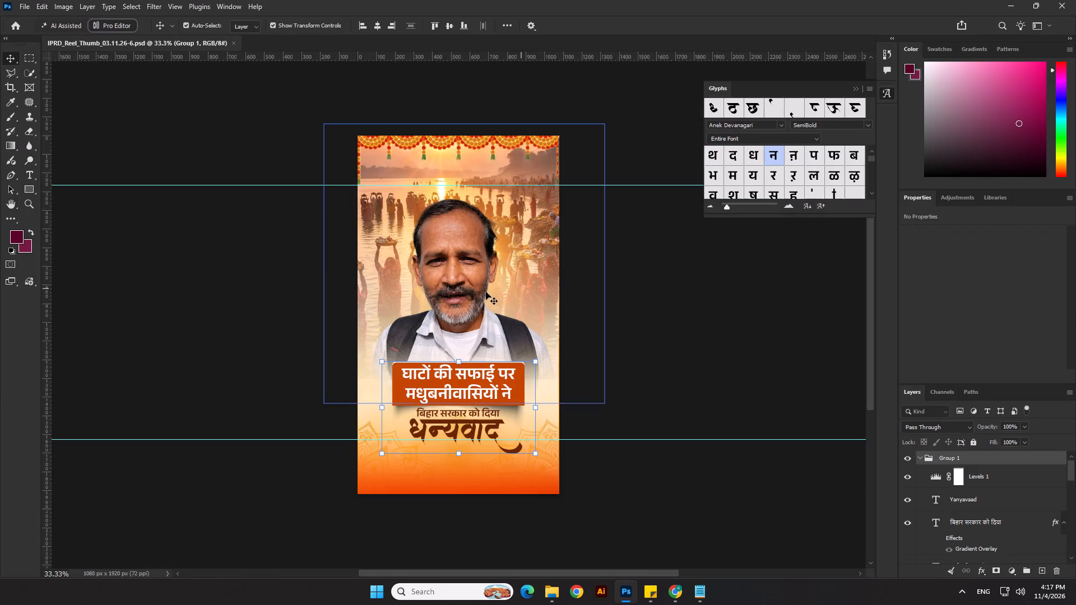
Save the document under the new name IPRD_Reel_Thumb_03.11.26-8 as a Photoshop file in the 04.11.26 folder.
{"action": "left_click", "coordinate": [24, 9]}
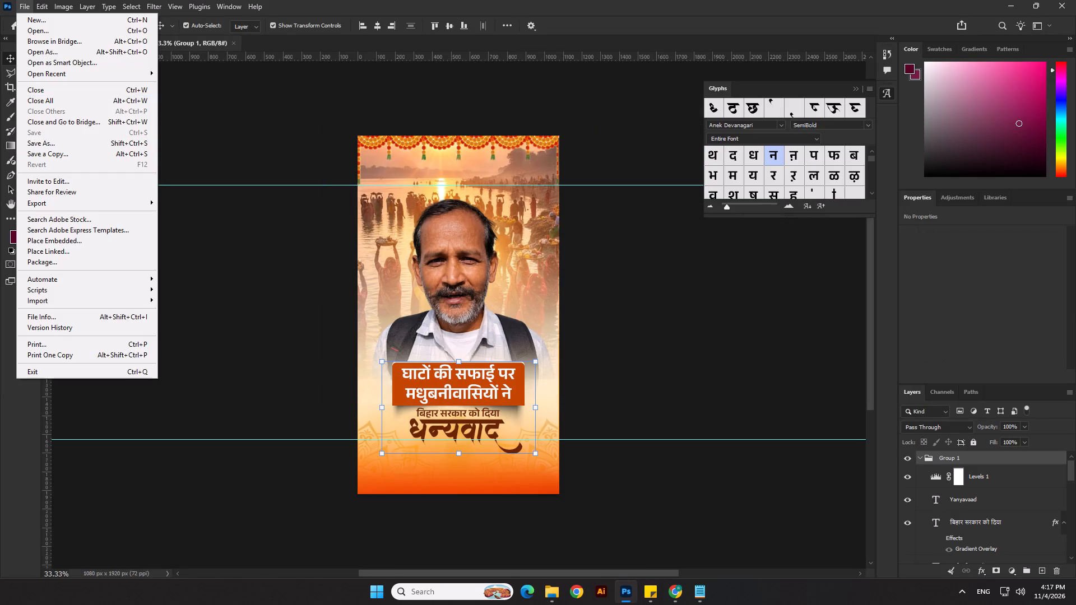
{"action": "left_click", "coordinate": [63, 139]}
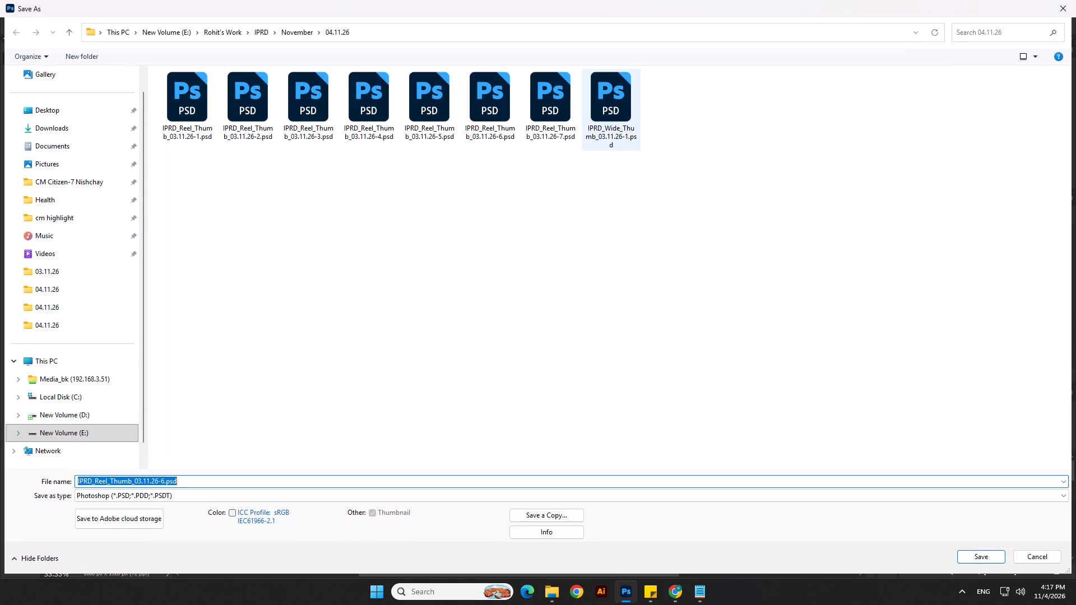
{"action": "left_click", "coordinate": [587, 224]}
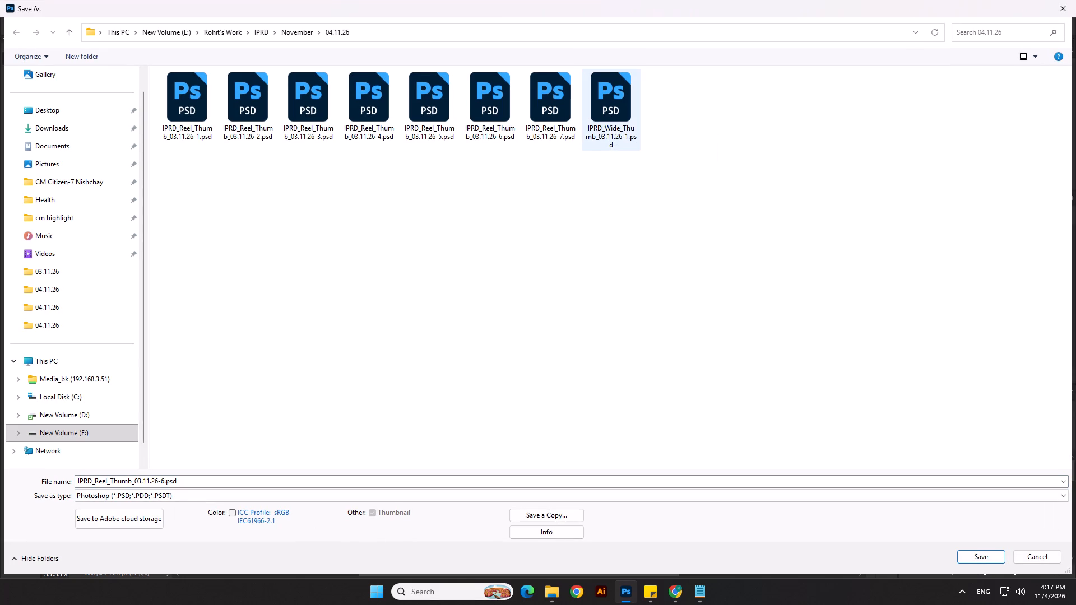
{"action": "left_click", "coordinate": [571, 126]}
{"action": "left_click", "coordinate": [183, 479]}
{"action": "left_click_drag", "start_coordinate": [185, 479], "coordinate": [148, 487]}
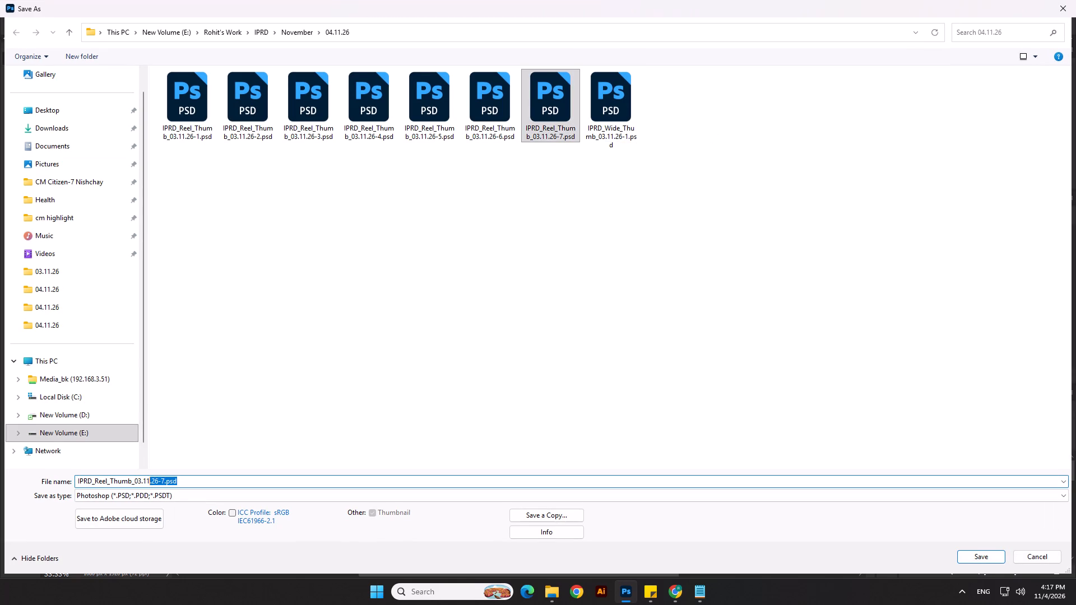
{"action": "left_click_drag", "start_coordinate": [148, 487], "coordinate": [160, 481]}
{"action": "key", "text": "8"}
{"action": "key", "text": "Return"}
{"action": "key", "text": "Return"}
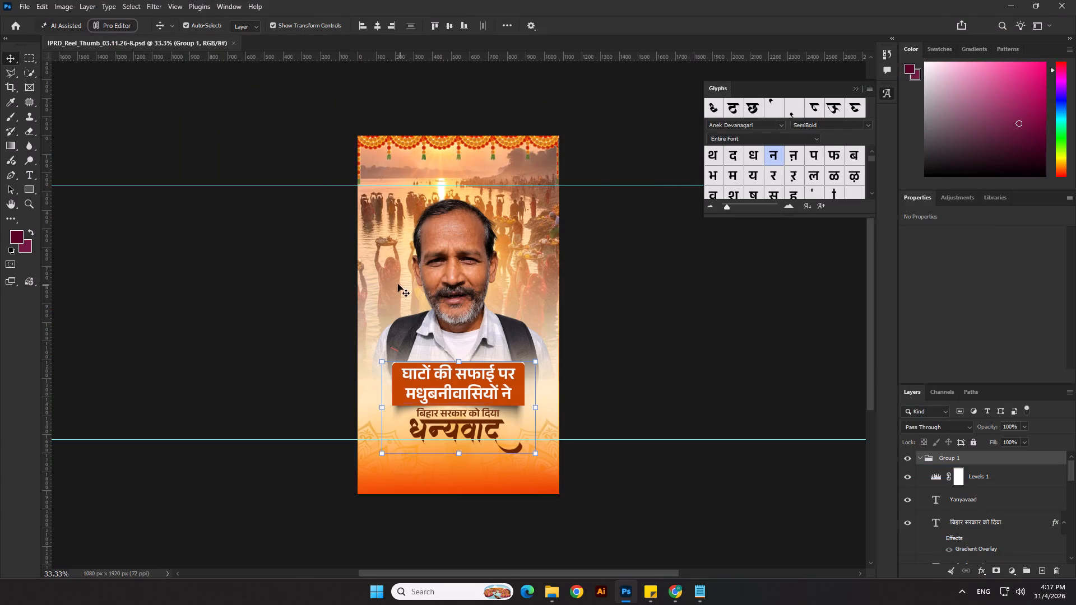
Delete the text group, festive artwork, man cutout, Layer 7 and the orange gradient Layer 5, keeping only the Background layer.
{"action": "key", "text": "Delete"}
{"action": "left_click_drag", "start_coordinate": [314, 248], "coordinate": [477, 314]}
{"action": "key", "text": "Delete"}
{"action": "left_click_drag", "start_coordinate": [628, 245], "coordinate": [416, 399]}
{"action": "key", "text": "Delete"}
{"action": "left_click", "coordinate": [1056, 510]}
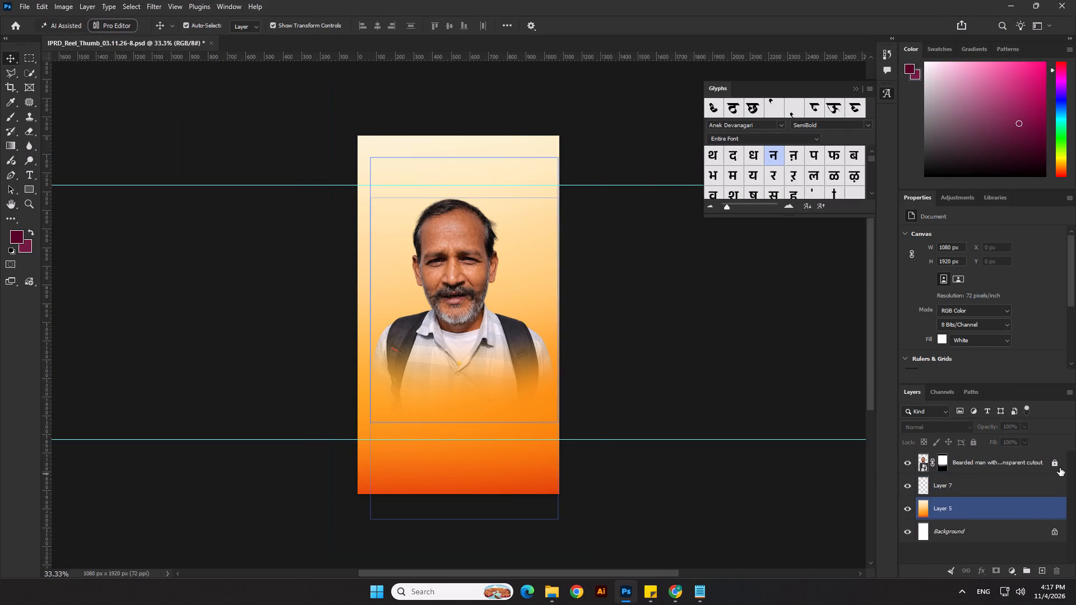
{"action": "left_click", "coordinate": [1060, 468]}
{"action": "key", "text": "Delete"}
{"action": "left_click", "coordinate": [1052, 464]}
{"action": "key", "text": "Delete"}
{"action": "key", "text": "Delete"}
{"action": "key", "text": "Delete"}
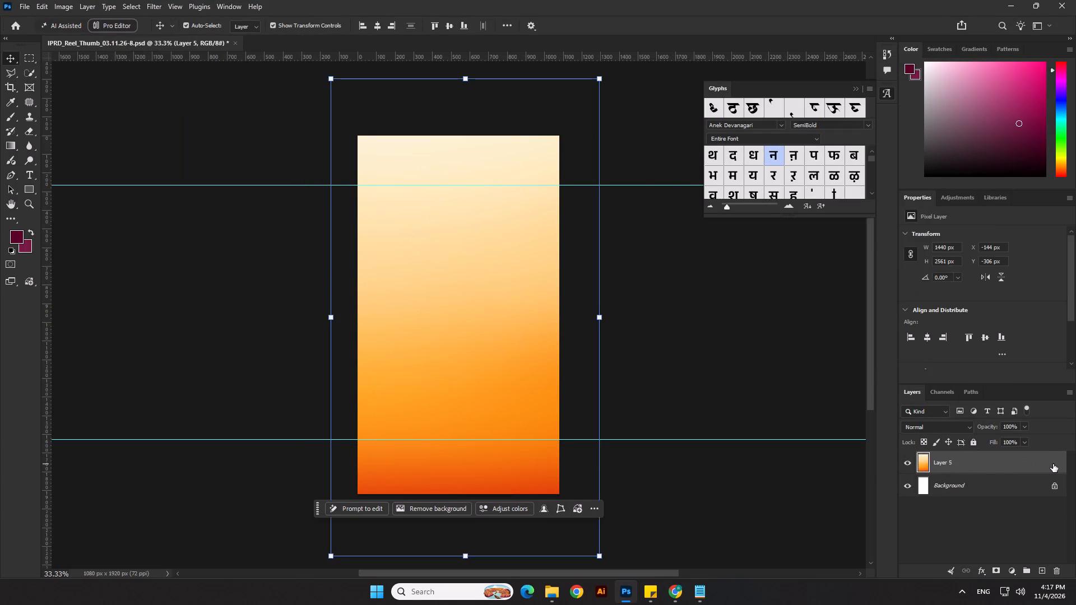
{"action": "key", "text": "Delete"}
Paste the copied content into the emptied reel canvas.
{"action": "key", "text": "ctrl+v"}
{"action": "left_click", "coordinate": [491, 330]}
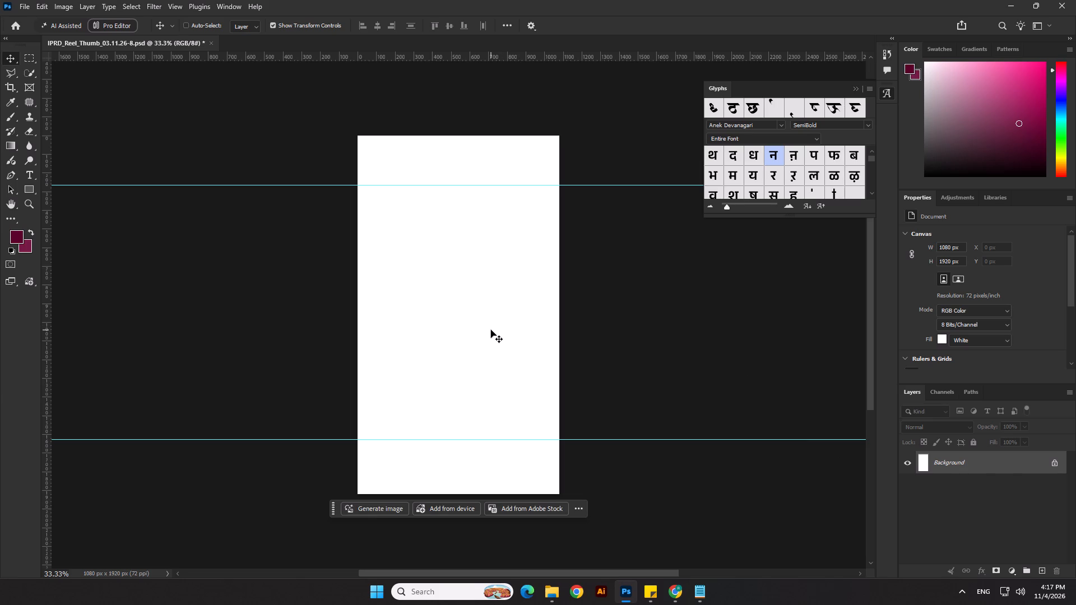
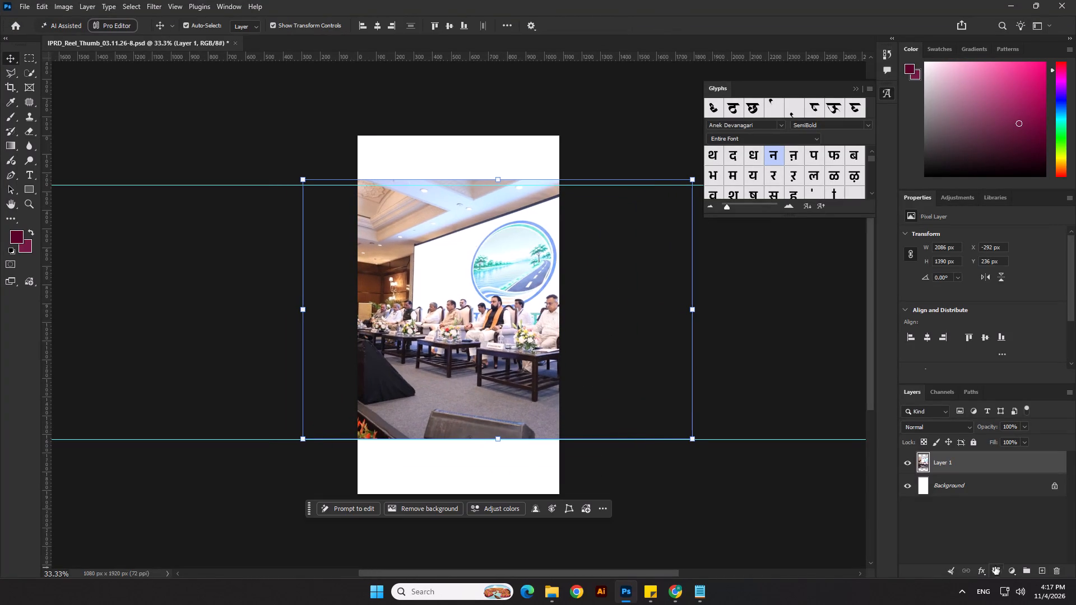
Fade the bottom of the Layer 1 photo with a black-to-white linear gradient on its mask, from the lower guide up to the seated row.
{"action": "left_click", "coordinate": [18, 144]}
{"action": "left_click_drag", "start_coordinate": [455, 444], "coordinate": [454, 362]}
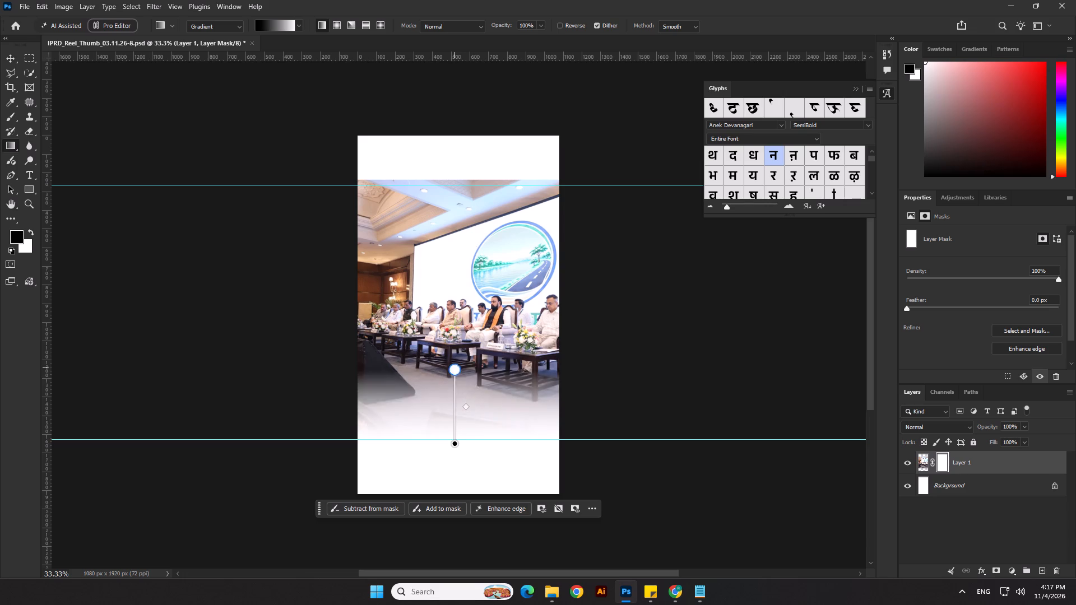
{"action": "left_click_drag", "start_coordinate": [454, 362], "coordinate": [454, 325]}
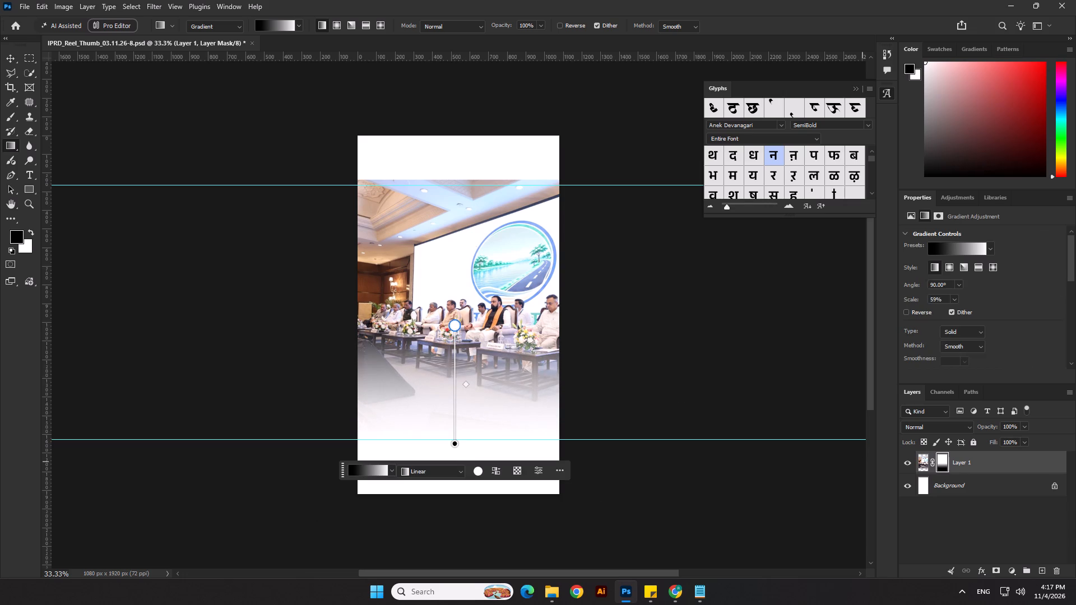
Convert the masked Layer 1 photo to a smart object.
{"action": "right_click", "coordinate": [975, 462]}
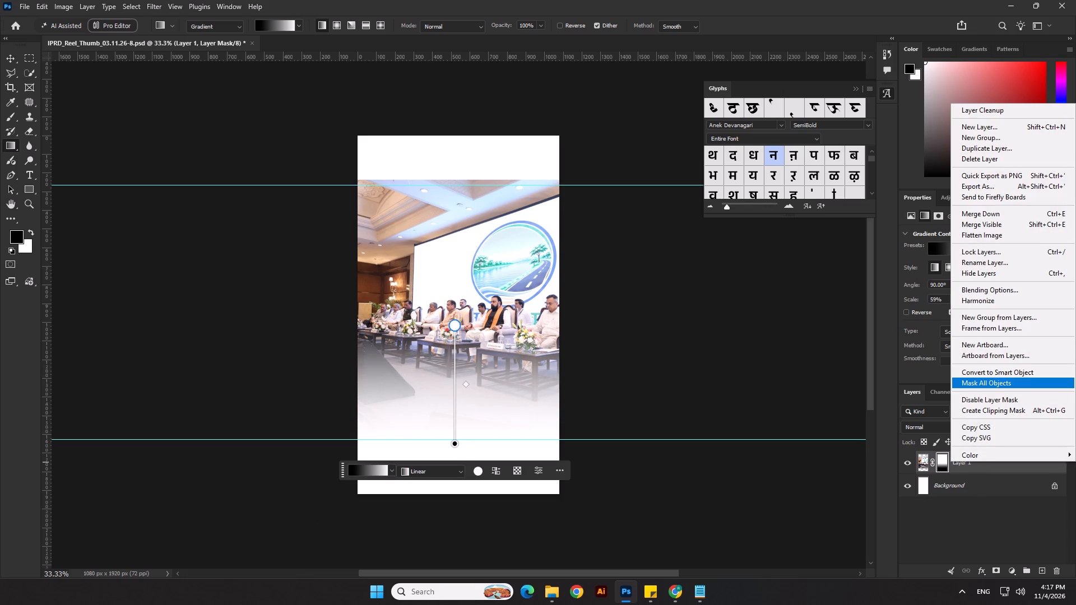
{"action": "left_click", "coordinate": [971, 371]}
Add a new mask to Layer 1 and fade the photo's top with a black-to-white linear gradient ending just above the seated people.
{"action": "left_click", "coordinate": [996, 567]}
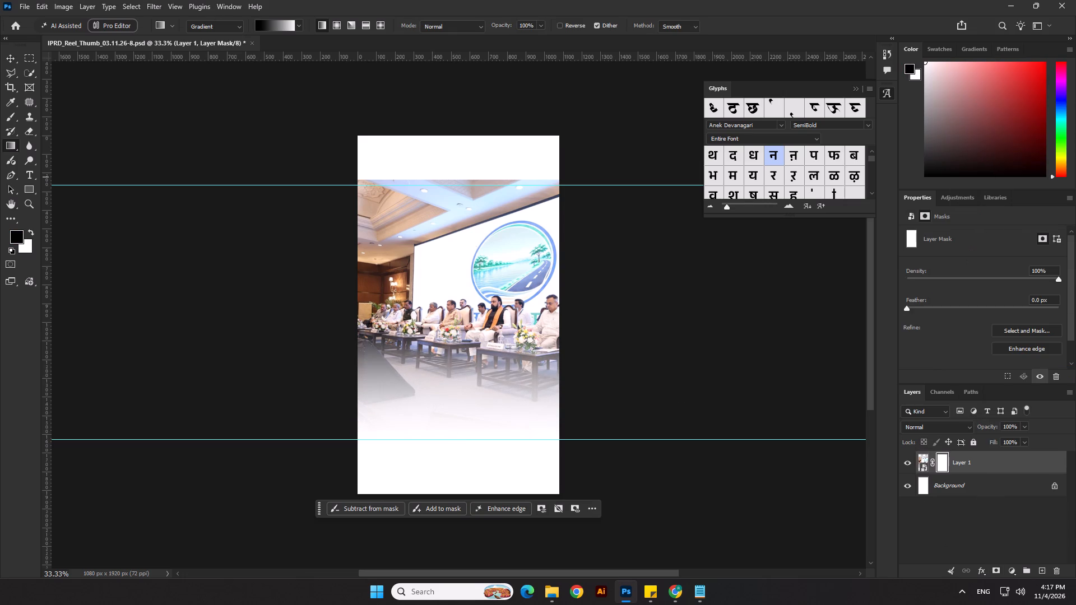
{"action": "left_click", "coordinate": [5, 148]}
{"action": "left_click_drag", "start_coordinate": [465, 180], "coordinate": [459, 274]}
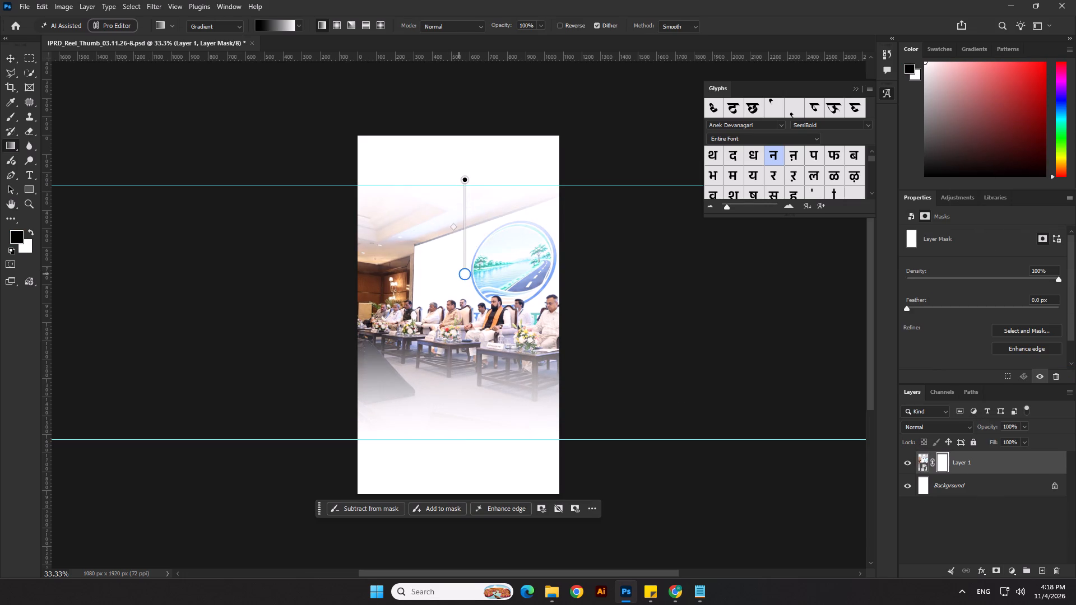
{"action": "left_click_drag", "start_coordinate": [459, 274], "coordinate": [457, 287]}
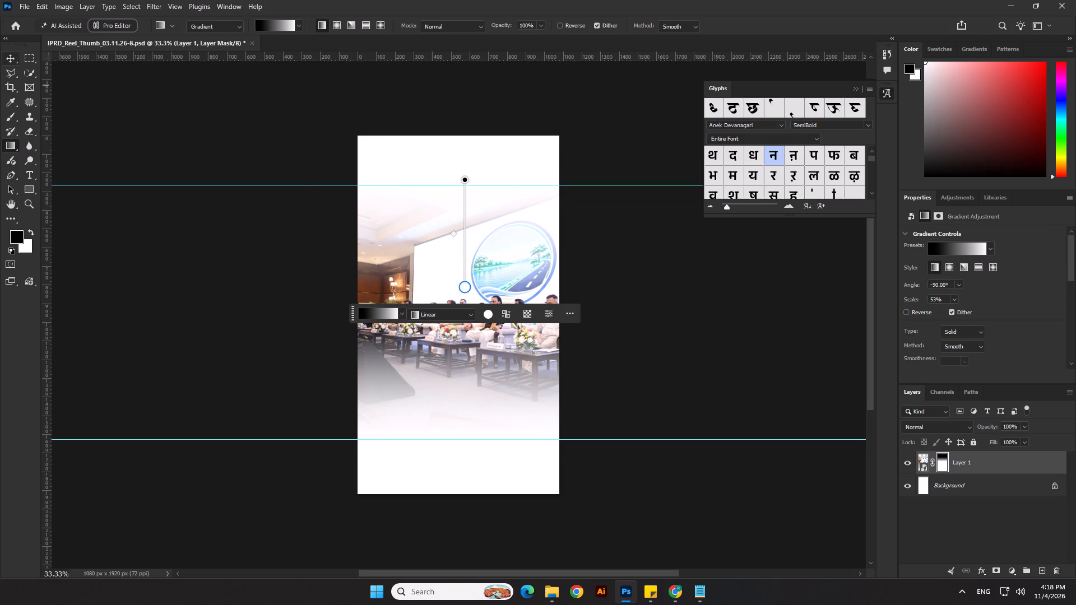
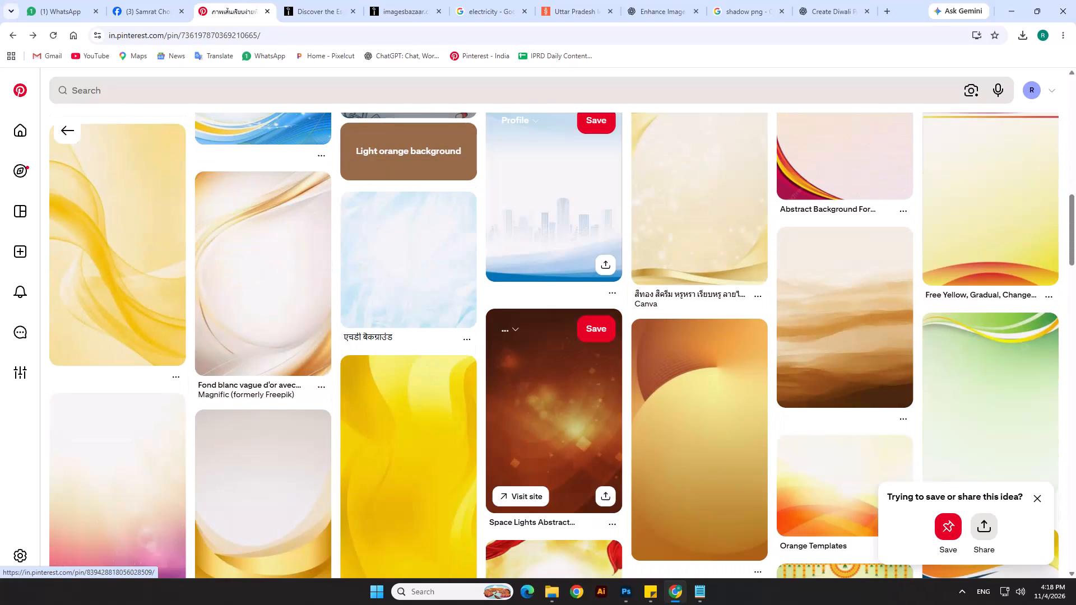
Browse the Pinterest background pins for a suitable backdrop and examine the orange halftone-dot design.
{"action": "scroll", "coordinate": [558, 353], "scroll_direction": "down", "scroll_amount": 1}
{"action": "scroll", "coordinate": [279, 349], "scroll_direction": "down", "scroll_amount": 8}
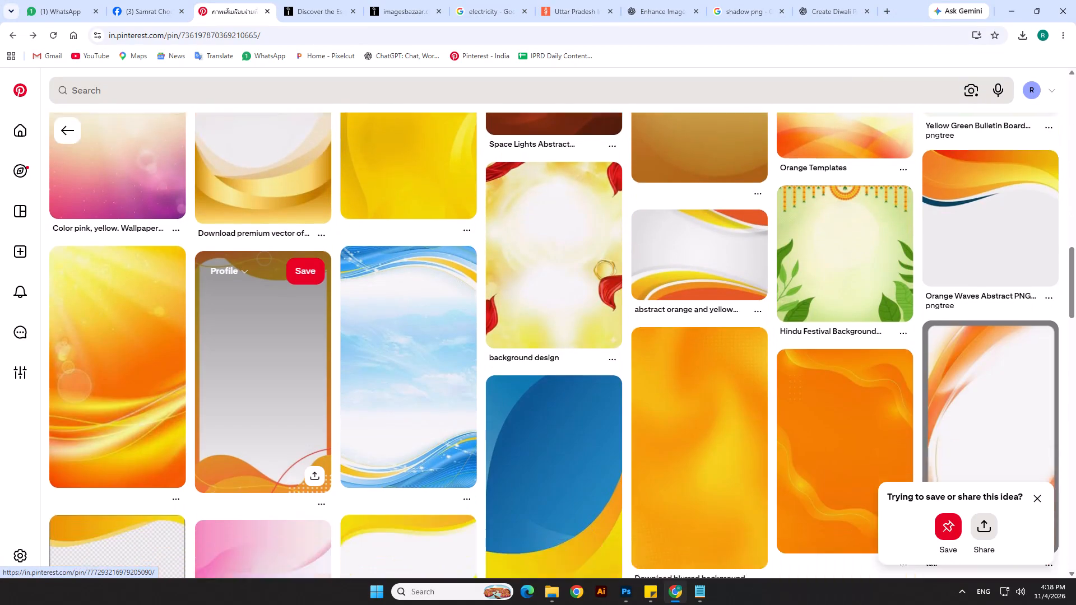
{"action": "scroll", "coordinate": [278, 347], "scroll_direction": "down", "scroll_amount": 10}
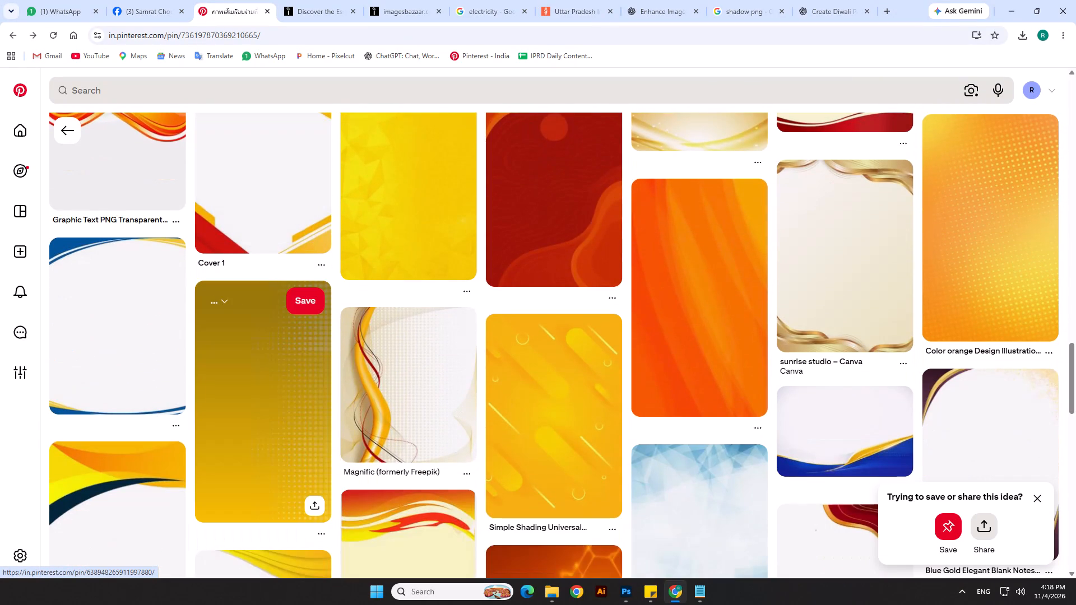
{"action": "left_click", "coordinate": [975, 228]}
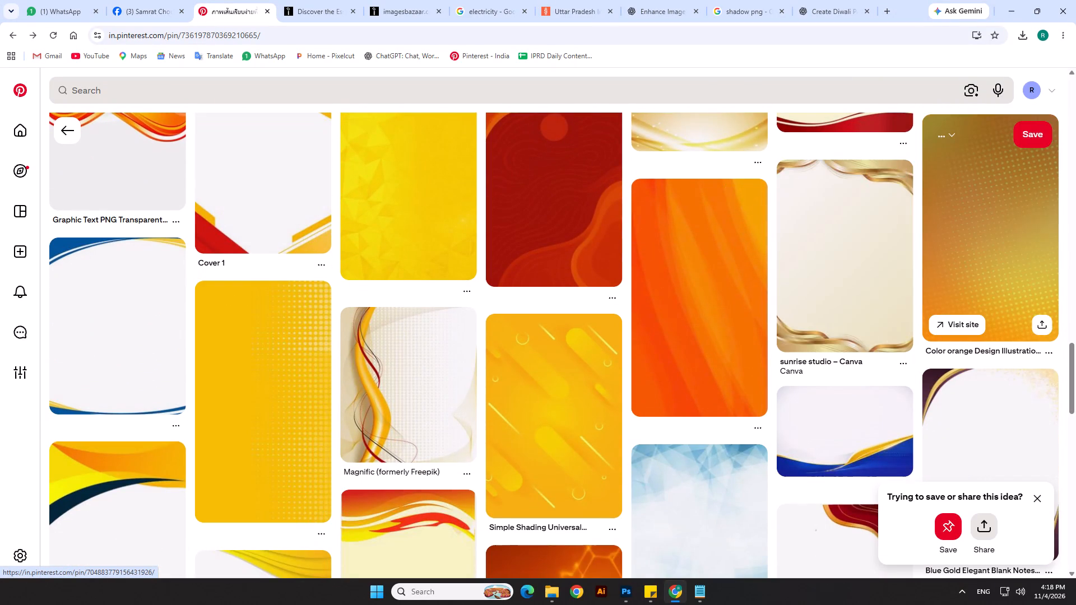
{"action": "right_click", "coordinate": [232, 310]}
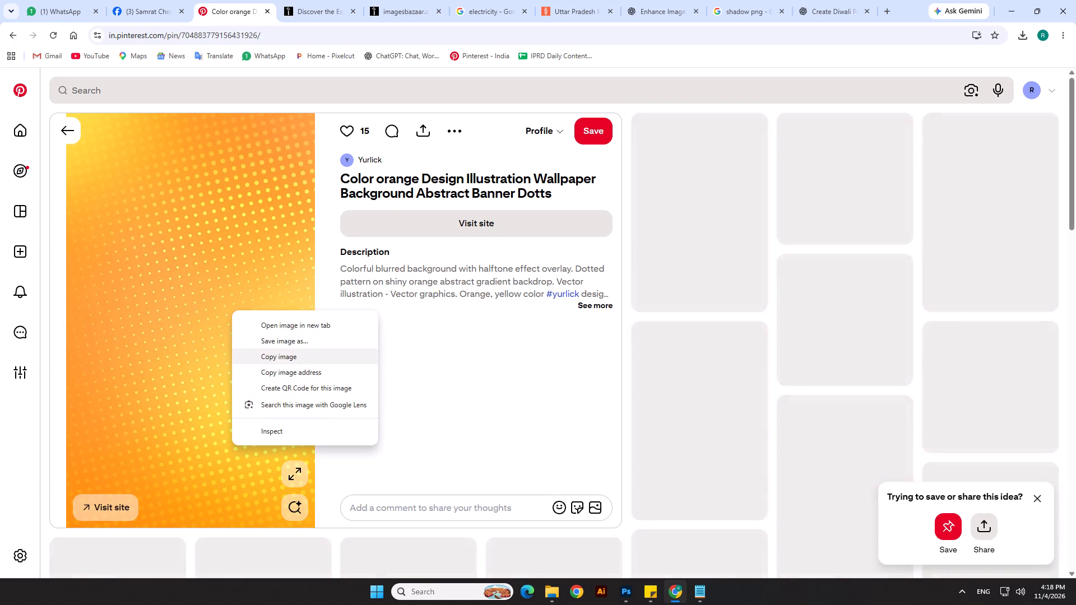
{"action": "scroll", "coordinate": [753, 346], "scroll_direction": "down", "scroll_amount": 1}
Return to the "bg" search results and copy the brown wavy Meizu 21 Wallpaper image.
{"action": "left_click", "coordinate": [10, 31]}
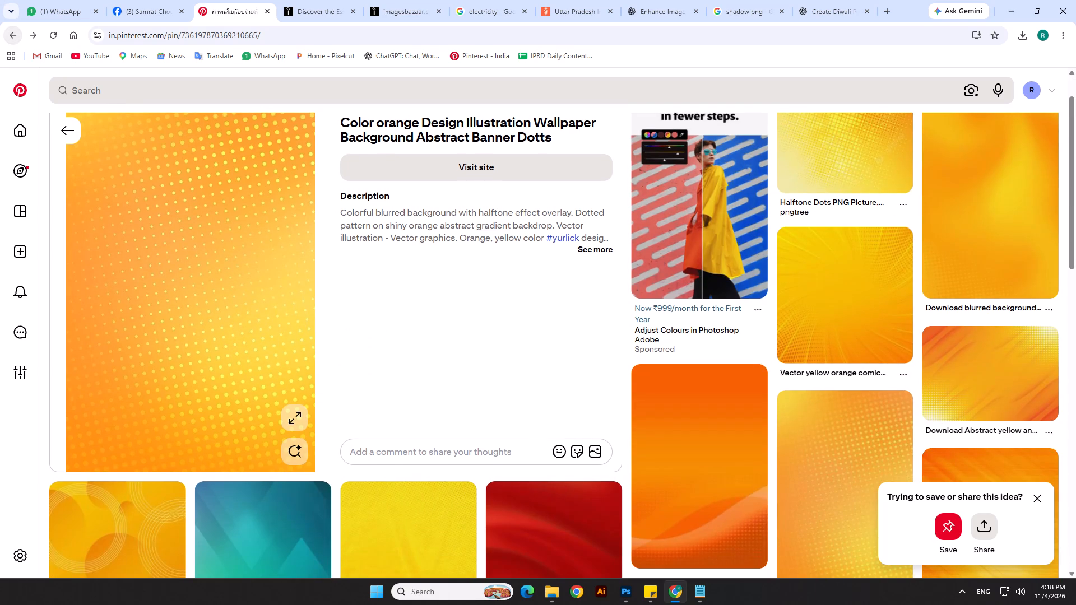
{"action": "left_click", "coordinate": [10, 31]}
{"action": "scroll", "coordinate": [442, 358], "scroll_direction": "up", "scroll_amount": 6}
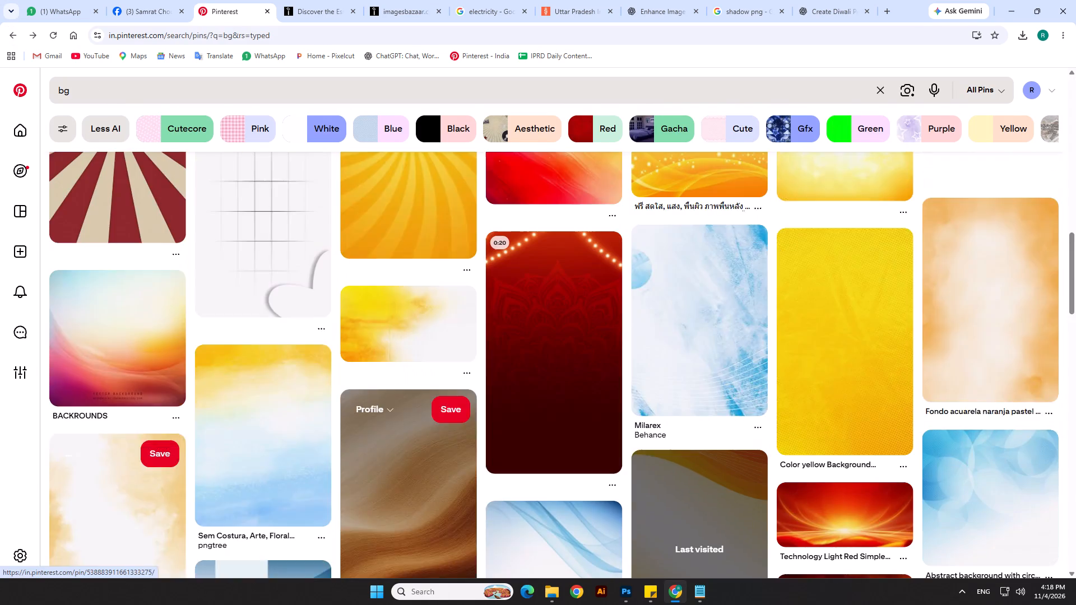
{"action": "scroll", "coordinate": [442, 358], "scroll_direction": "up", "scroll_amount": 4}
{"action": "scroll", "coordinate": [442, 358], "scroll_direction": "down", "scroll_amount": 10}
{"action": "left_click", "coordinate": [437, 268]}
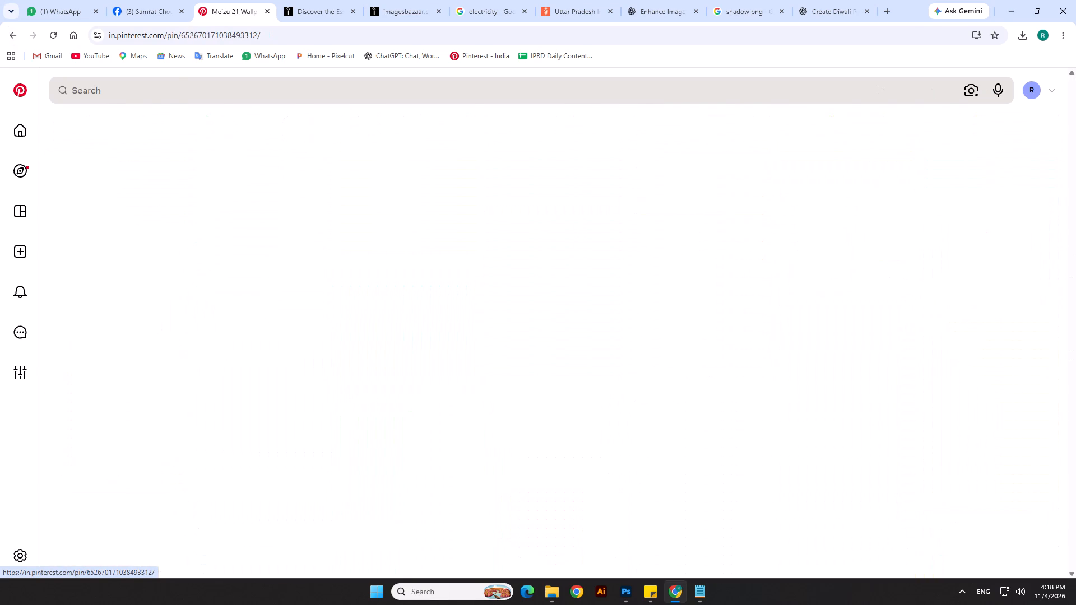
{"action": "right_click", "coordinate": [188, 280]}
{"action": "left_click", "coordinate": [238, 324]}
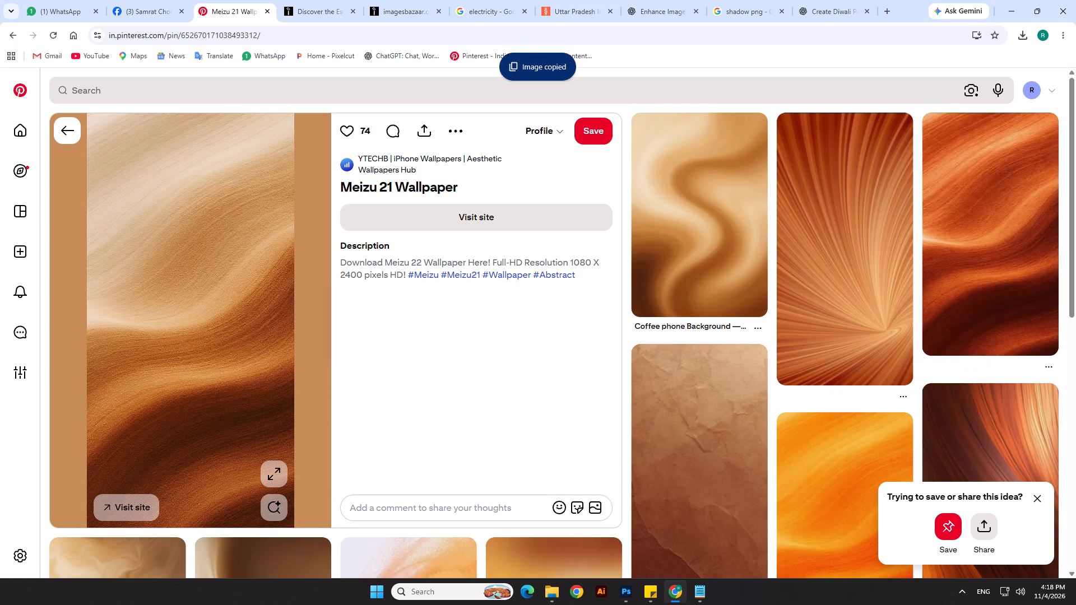
Open the creamy tan swirl pin among the related images below the Meizu 21 Wallpaper and copy its image.
{"action": "scroll", "coordinate": [238, 324], "scroll_direction": "down", "scroll_amount": 5}
{"action": "key", "text": "alt+Tab"}
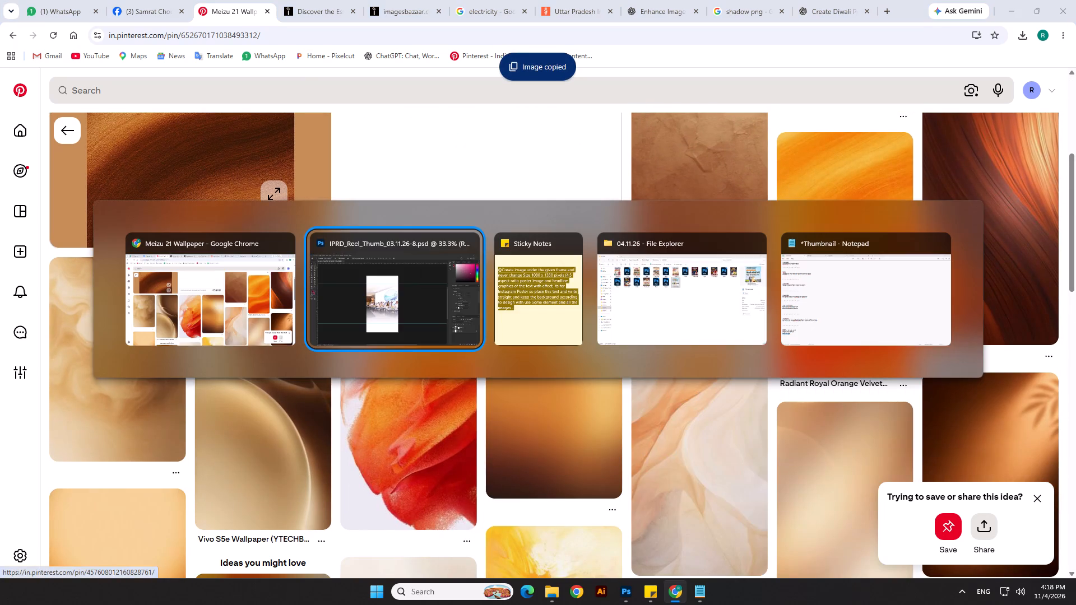
{"action": "key", "text": "alt+Tab"}
{"action": "left_click", "coordinate": [105, 403]}
{"action": "right_click", "coordinate": [211, 269]}
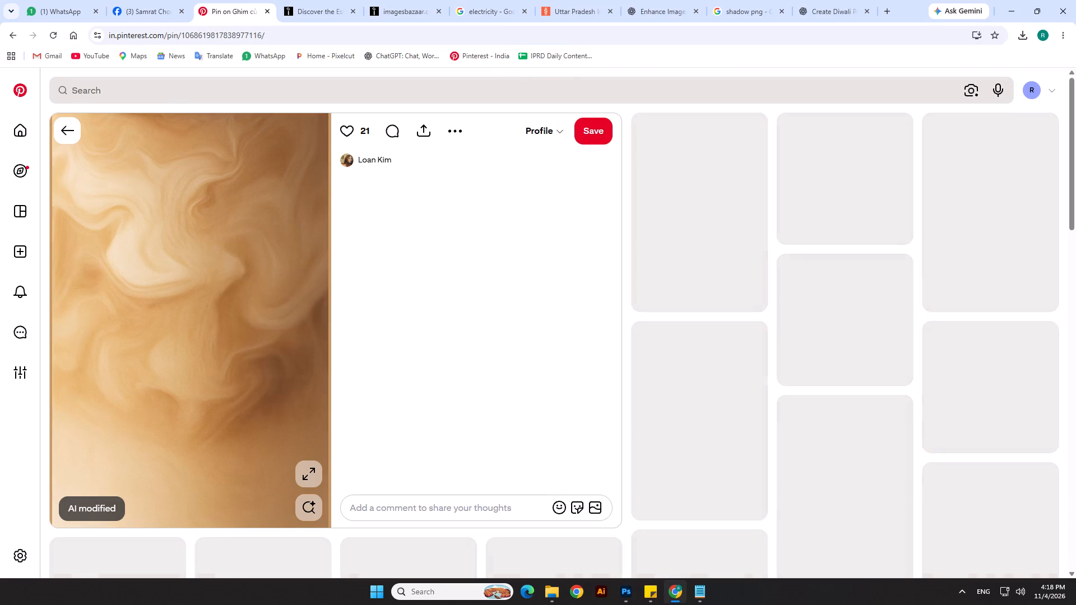
{"action": "left_click", "coordinate": [237, 318]}
Switch to Photoshop, paste the tan swirl image directly above the Background layer, and enlarge it to about 1314 × 1971 px to cover the canvas.
{"action": "key", "text": "alt+Tab"}
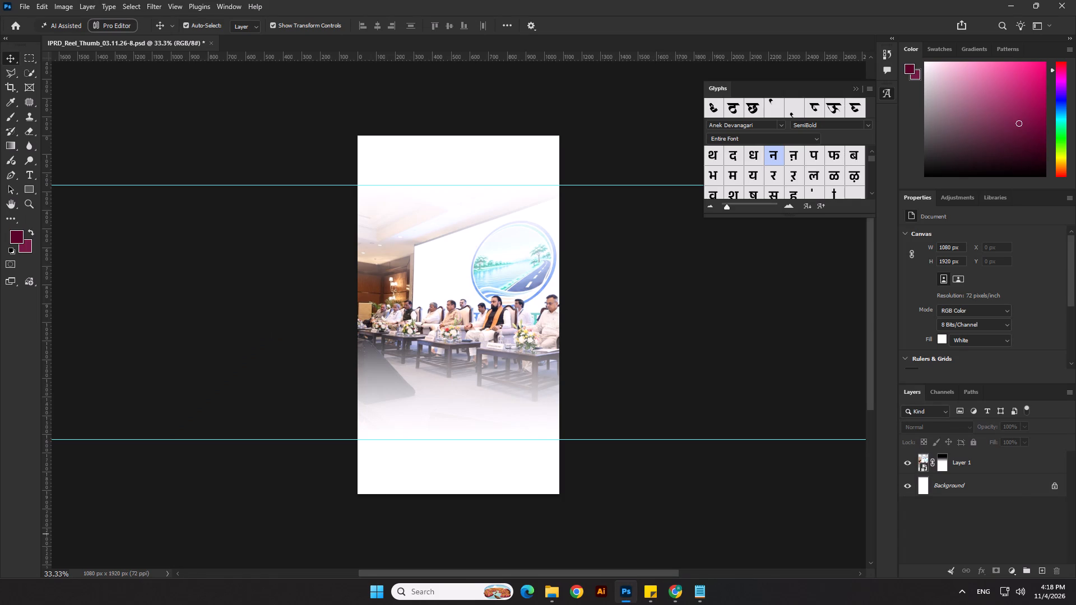
{"action": "left_click", "coordinate": [1014, 496]}
{"action": "key", "text": "ctrl+v"}
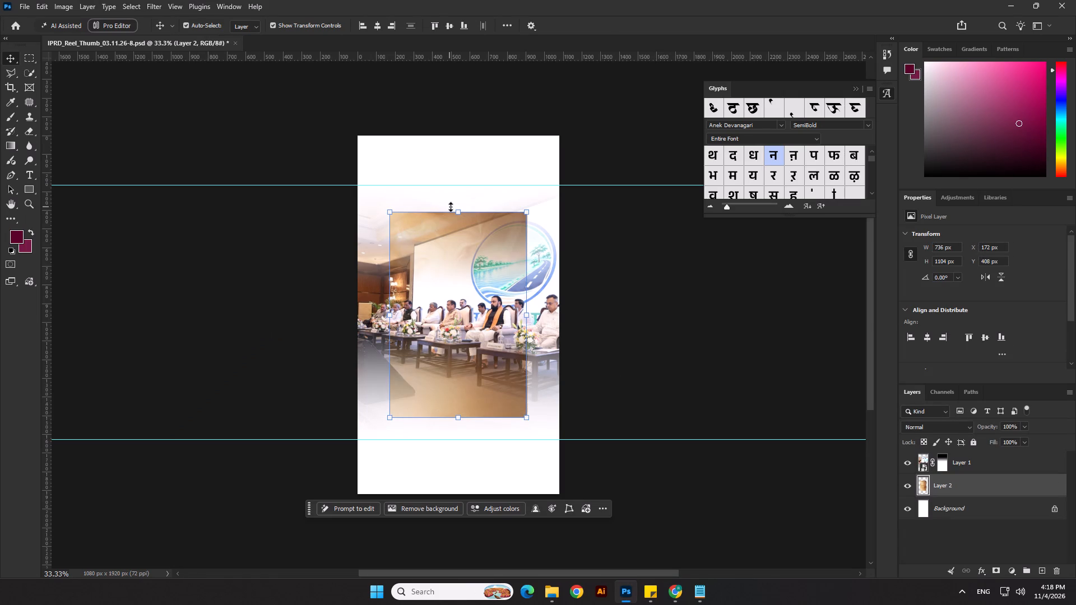
{"action": "left_click_drag", "start_coordinate": [451, 207], "coordinate": [458, 121]}
{"action": "left_click_drag", "start_coordinate": [458, 422], "coordinate": [466, 497]}
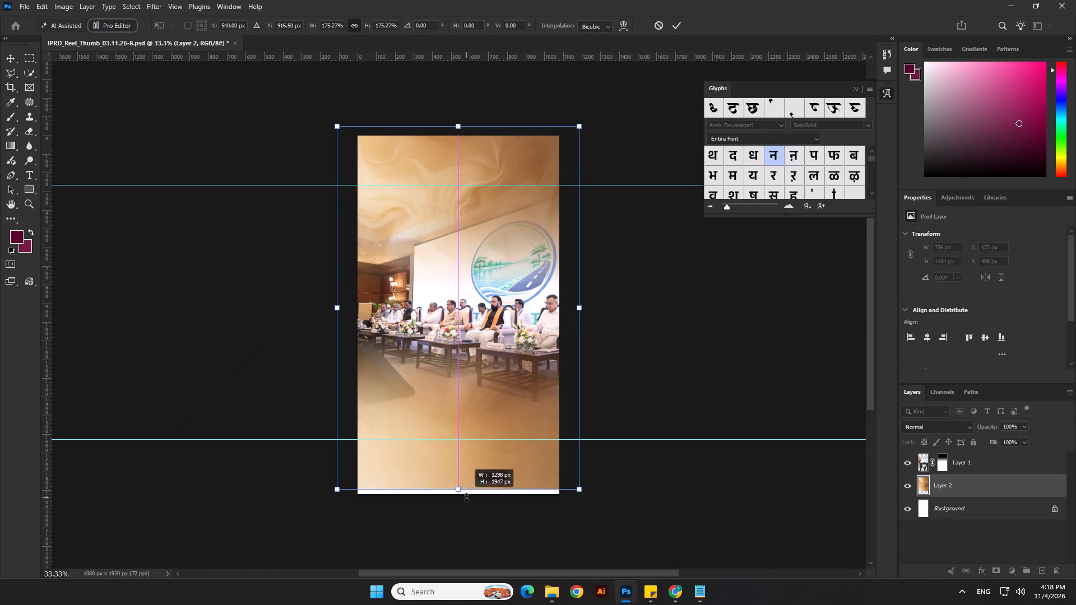
{"action": "left_click_drag", "start_coordinate": [466, 497], "coordinate": [466, 498]}
{"action": "key", "text": "Return"}
Apply a Gaussian Blur with a 138.8 pixel radius to the tan swirl layer and deselect it.
{"action": "left_click", "coordinate": [154, 0]}
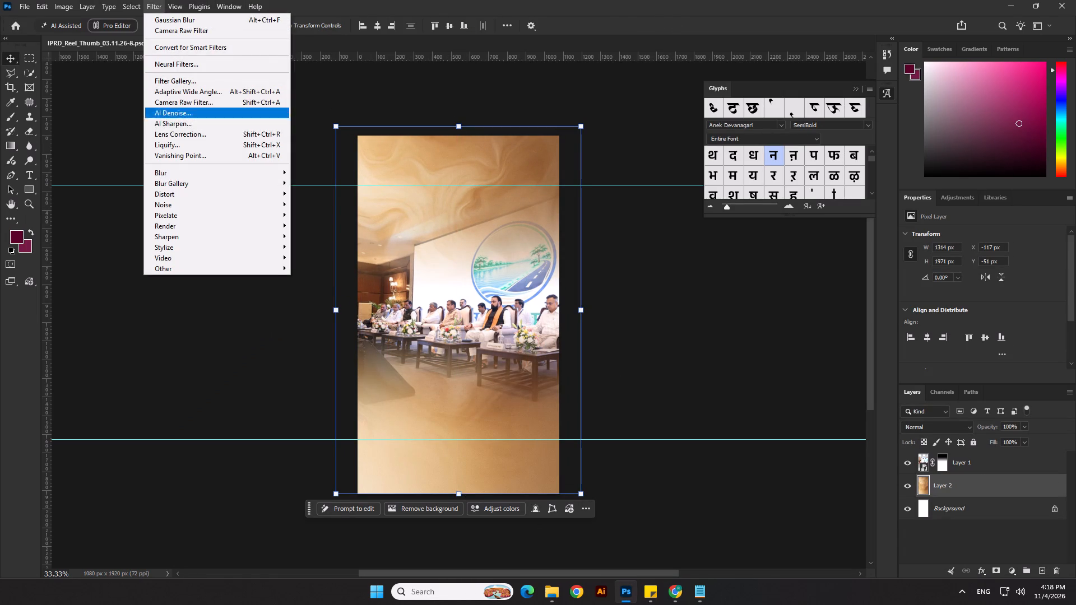
{"action": "left_click", "coordinate": [310, 215]}
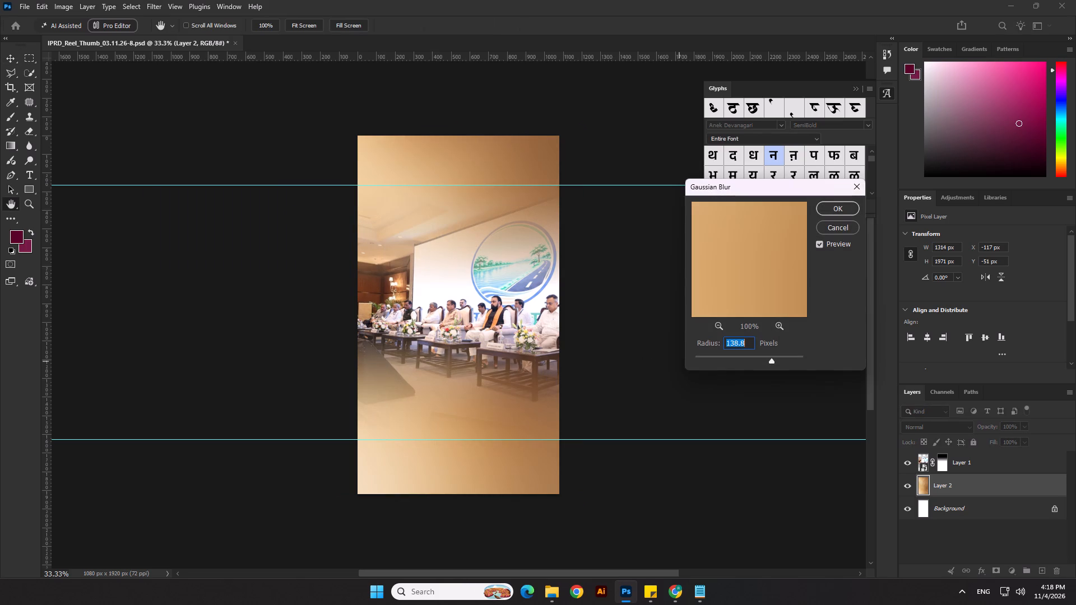
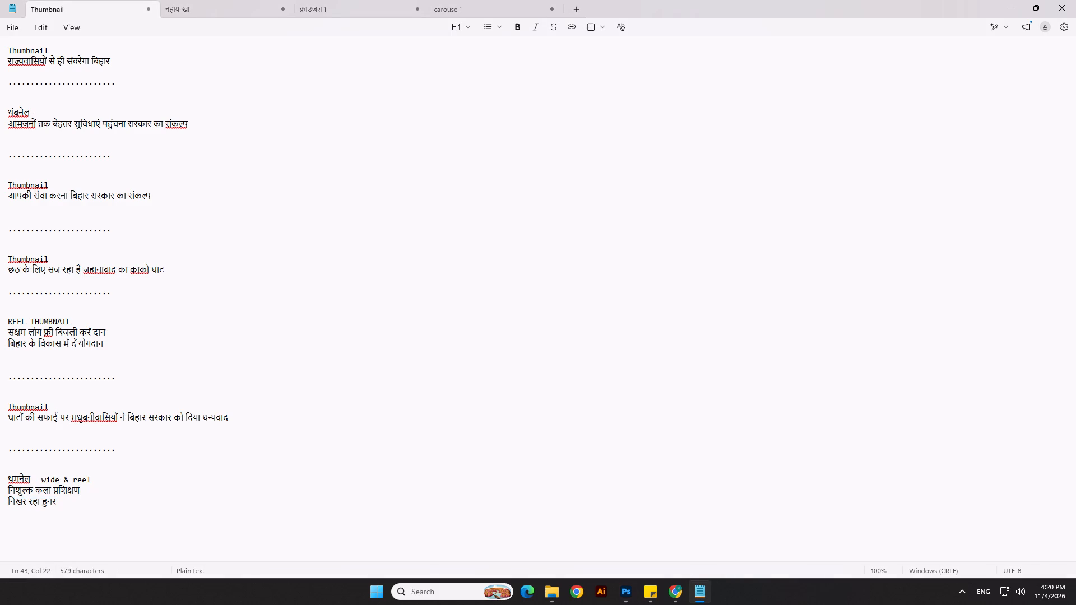
Add a dotted separator line below the last thumbnail entry, ending in "निखर रहा हुनर", followed by blank lines for another entry.
{"action": "left_click", "coordinate": [114, 509]}
{"action": "key", "text": "shift+Return"}
{"action": "key", "text": "Return"}
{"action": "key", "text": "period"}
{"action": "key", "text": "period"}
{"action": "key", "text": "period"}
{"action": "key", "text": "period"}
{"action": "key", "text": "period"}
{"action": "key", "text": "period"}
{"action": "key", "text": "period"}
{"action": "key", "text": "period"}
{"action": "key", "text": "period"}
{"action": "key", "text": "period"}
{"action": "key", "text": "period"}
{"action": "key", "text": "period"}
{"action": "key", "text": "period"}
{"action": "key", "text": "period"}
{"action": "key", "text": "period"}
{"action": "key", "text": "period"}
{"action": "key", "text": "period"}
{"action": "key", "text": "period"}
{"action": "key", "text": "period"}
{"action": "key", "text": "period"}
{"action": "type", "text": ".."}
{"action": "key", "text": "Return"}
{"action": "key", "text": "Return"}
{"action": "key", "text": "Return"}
{"action": "scroll", "coordinate": [276, 201], "scroll_direction": "down", "scroll_amount": 2}
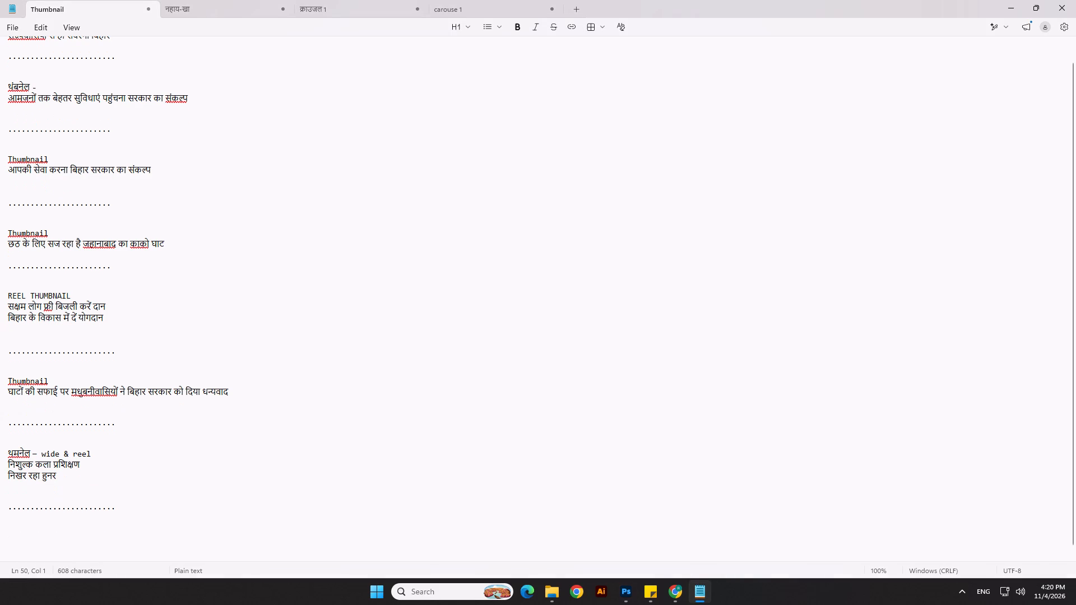
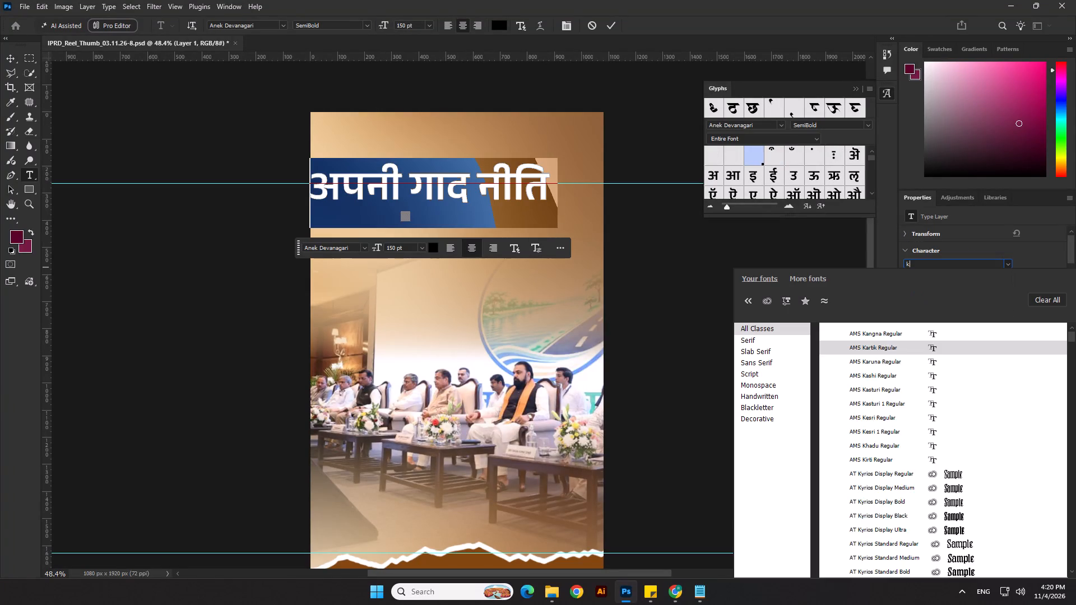
Set the headline text "अपनी गाद नीति" in Khand SemiBold and commit the text edit.
{"action": "type", "text": "and"}
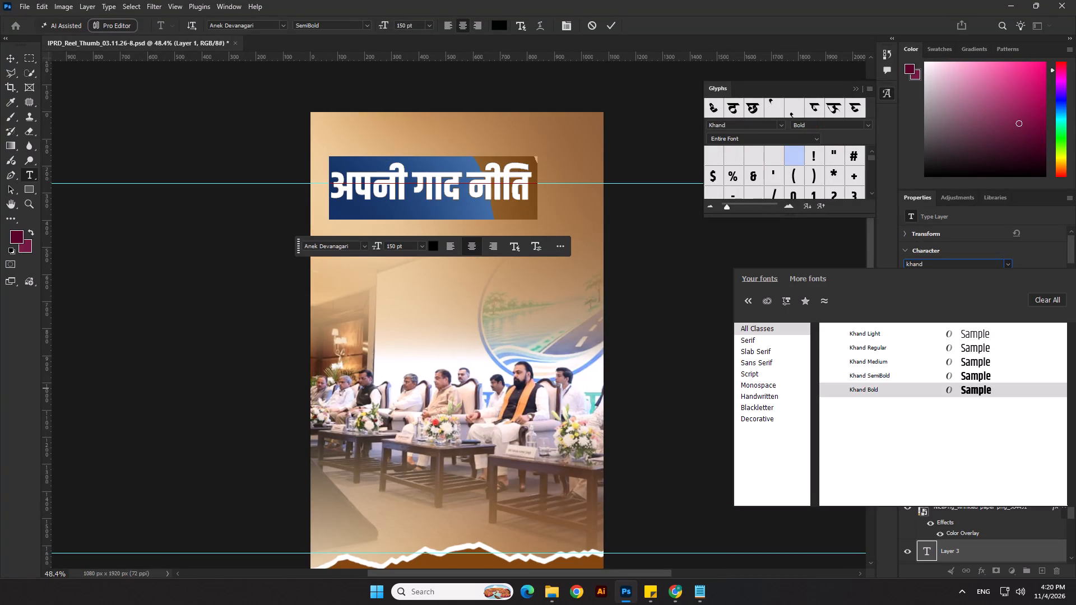
{"action": "left_click", "coordinate": [975, 379]}
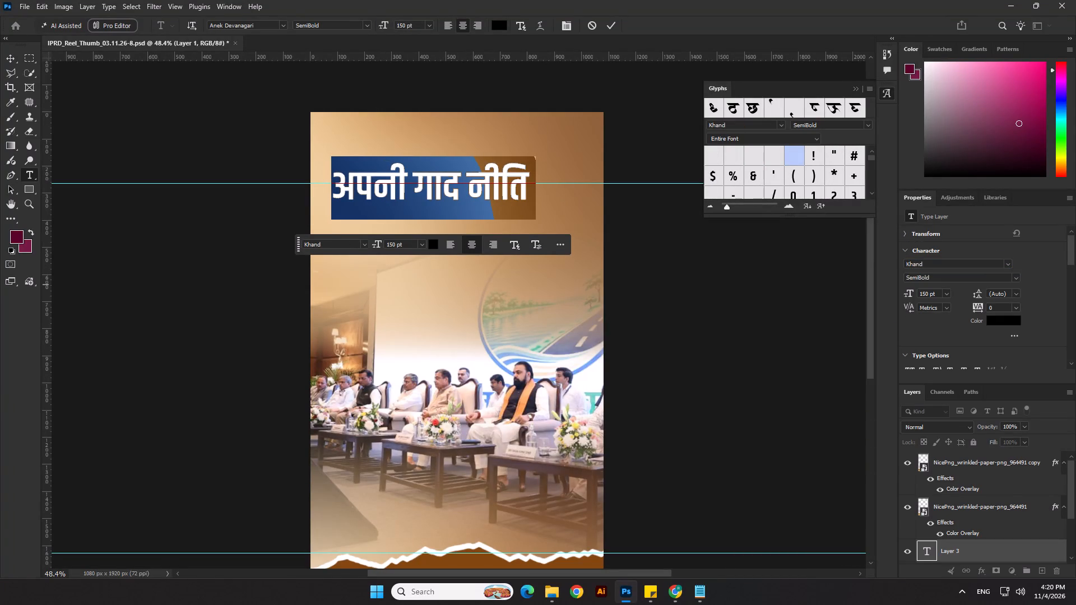
{"action": "scroll", "coordinate": [1034, 306], "scroll_direction": "down", "scroll_amount": 5}
{"action": "scroll", "coordinate": [1055, 272], "scroll_direction": "up", "scroll_amount": 5}
{"action": "left_click", "coordinate": [611, 29]}
Apply small caps to the headline text layer.
{"action": "scroll", "coordinate": [1045, 296], "scroll_direction": "down", "scroll_amount": 5}
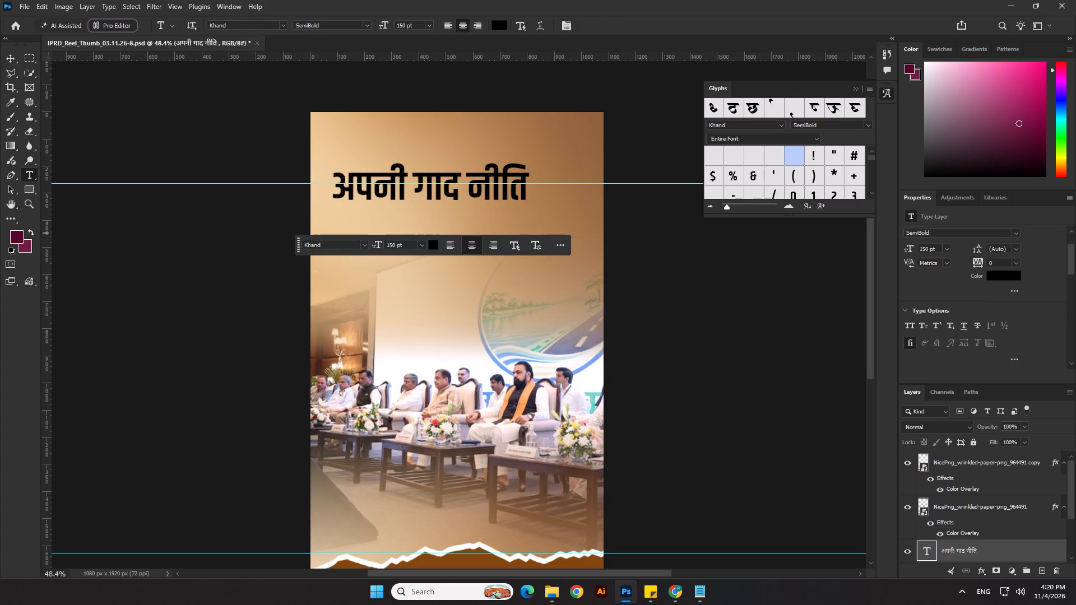
{"action": "scroll", "coordinate": [1045, 296], "scroll_direction": "down", "scroll_amount": 2}
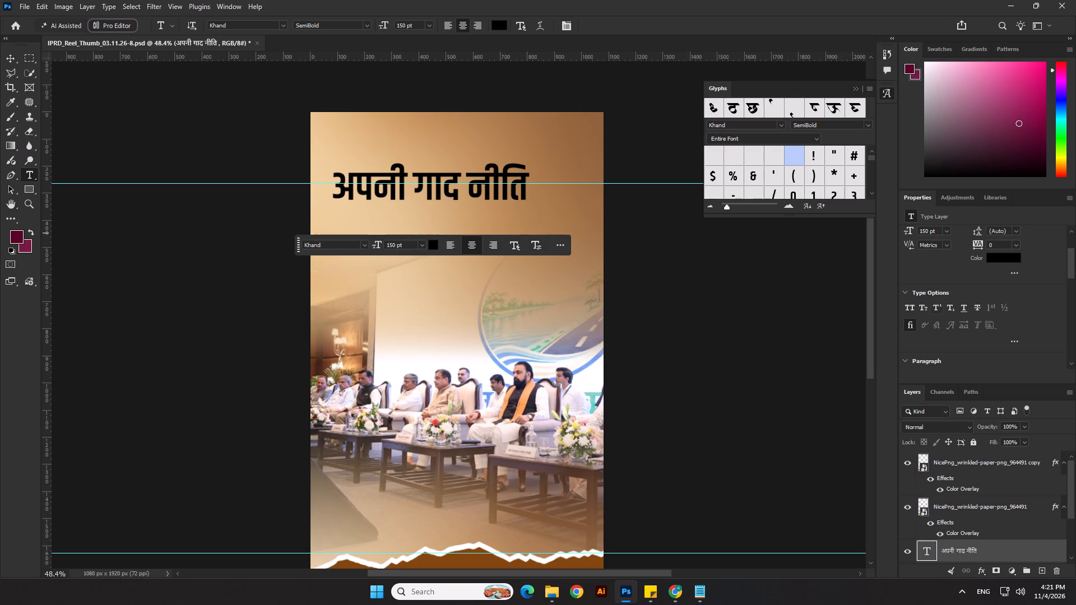
{"action": "left_click", "coordinate": [927, 309]}
Move the headline so its bounding box sits just below the upper horizontal guide, near the canvas's horizontal middle.
{"action": "left_click", "coordinate": [7, 57]}
{"action": "left_click_drag", "start_coordinate": [437, 190], "coordinate": [446, 212]}
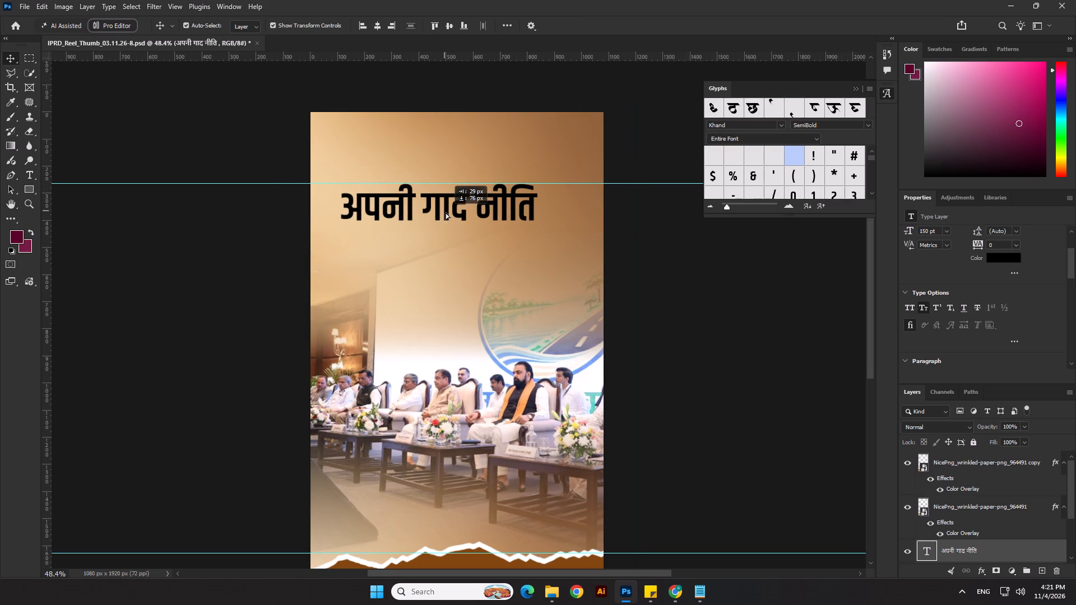
{"action": "left_click_drag", "start_coordinate": [446, 212], "coordinate": [465, 212]}
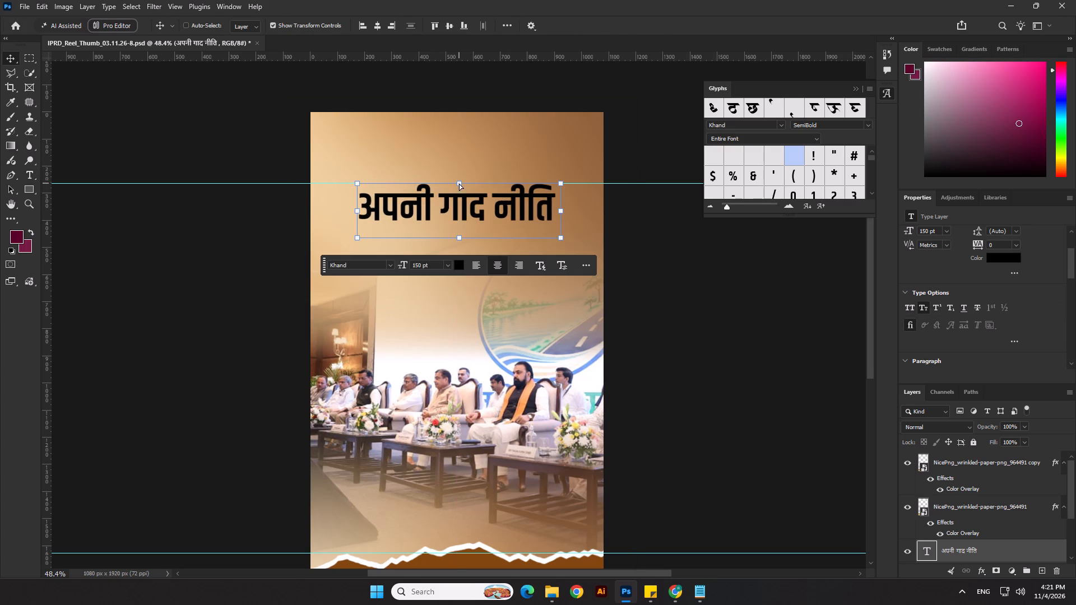
Skew the headline horizontally by about -9.9° into an italic slant and centre it on the canvas at X 540 px.
{"action": "left_click_drag", "start_coordinate": [459, 183], "coordinate": [469, 184], "text": "ctrl+shift"}
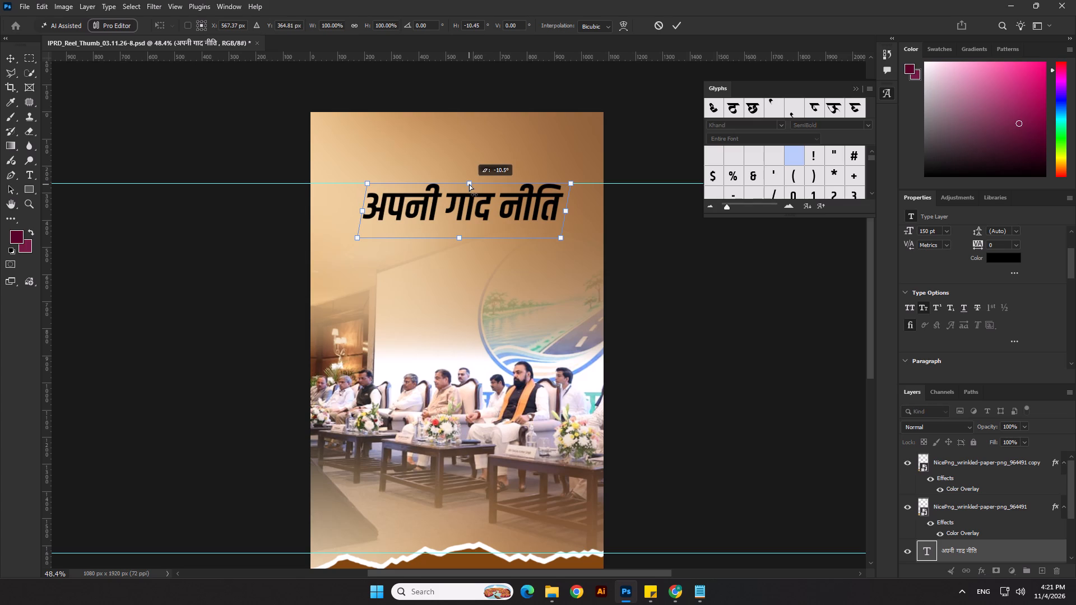
{"action": "left_click_drag", "start_coordinate": [469, 184], "coordinate": [469, 185], "text": "ctrl+shift"}
{"action": "left_click_drag", "start_coordinate": [481, 208], "coordinate": [477, 210]}
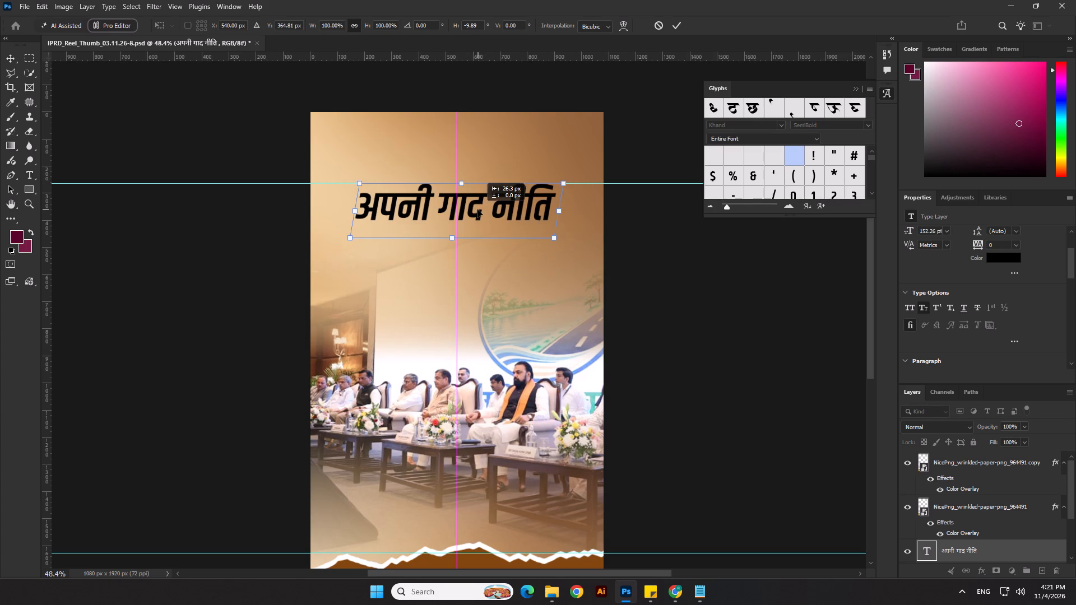
{"action": "left_click_drag", "start_coordinate": [477, 210], "coordinate": [476, 210]}
{"action": "left_click", "coordinate": [1007, 259]}
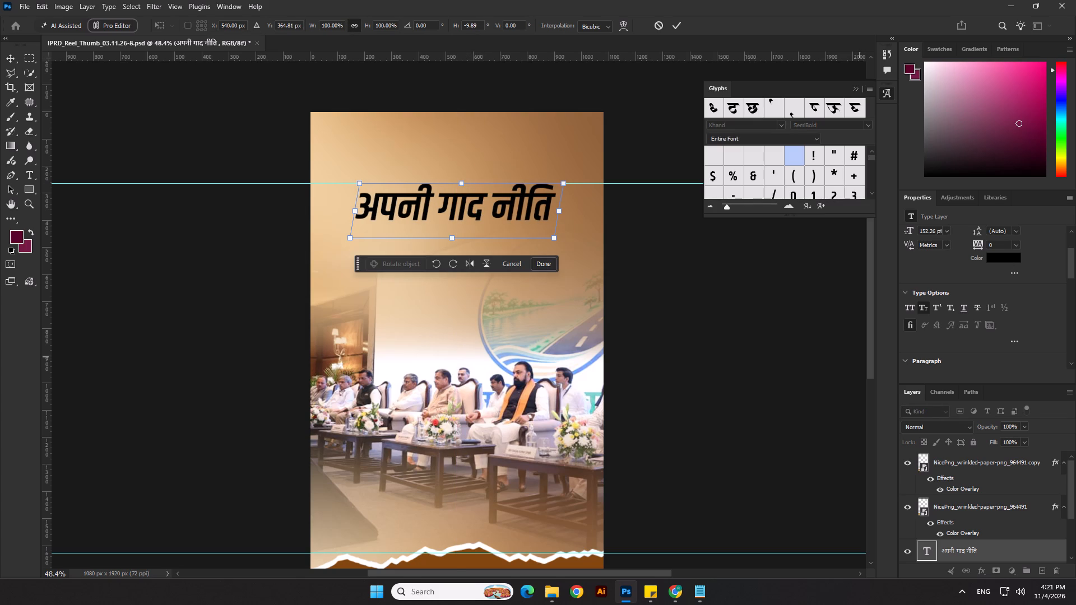
{"action": "key", "text": "Return"}
Change the headline's text colour to white #ffffff.
{"action": "left_click", "coordinate": [995, 260]}
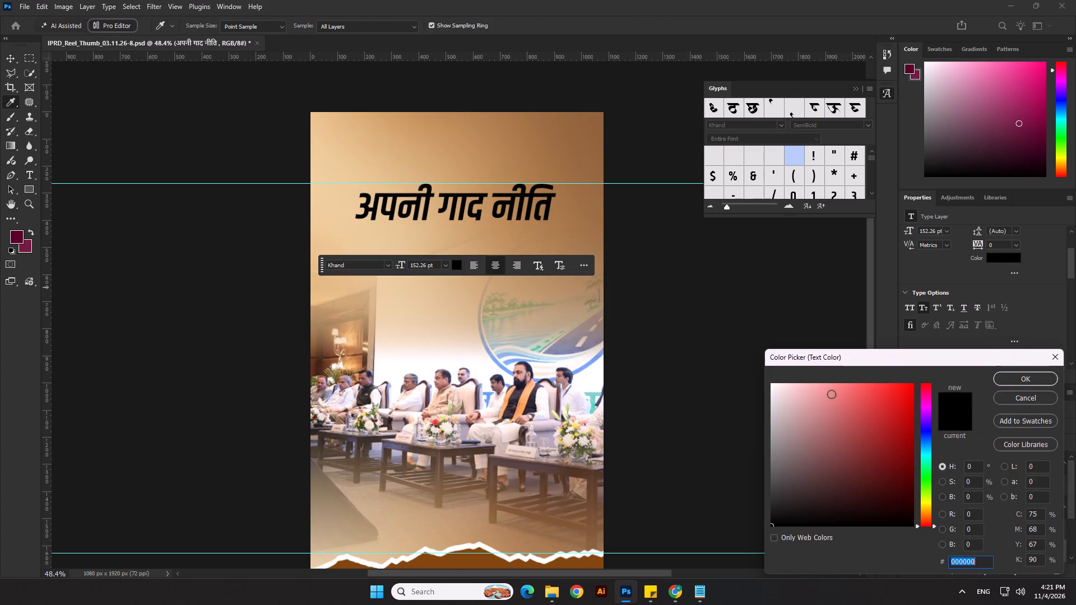
{"action": "left_click_drag", "start_coordinate": [831, 394], "coordinate": [734, 371]}
{"action": "left_click", "coordinate": [1041, 381]}
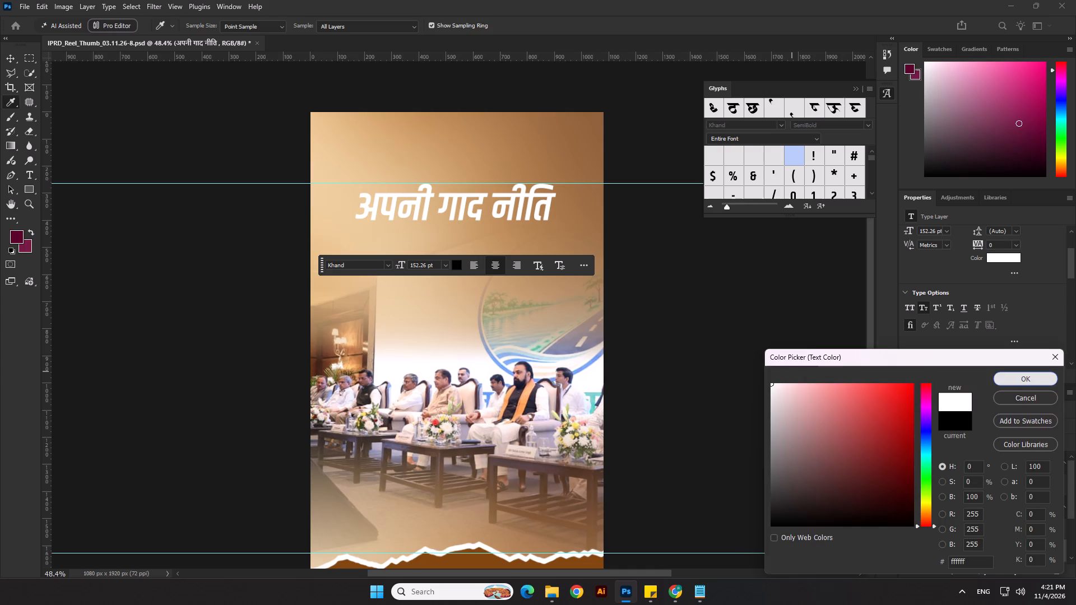
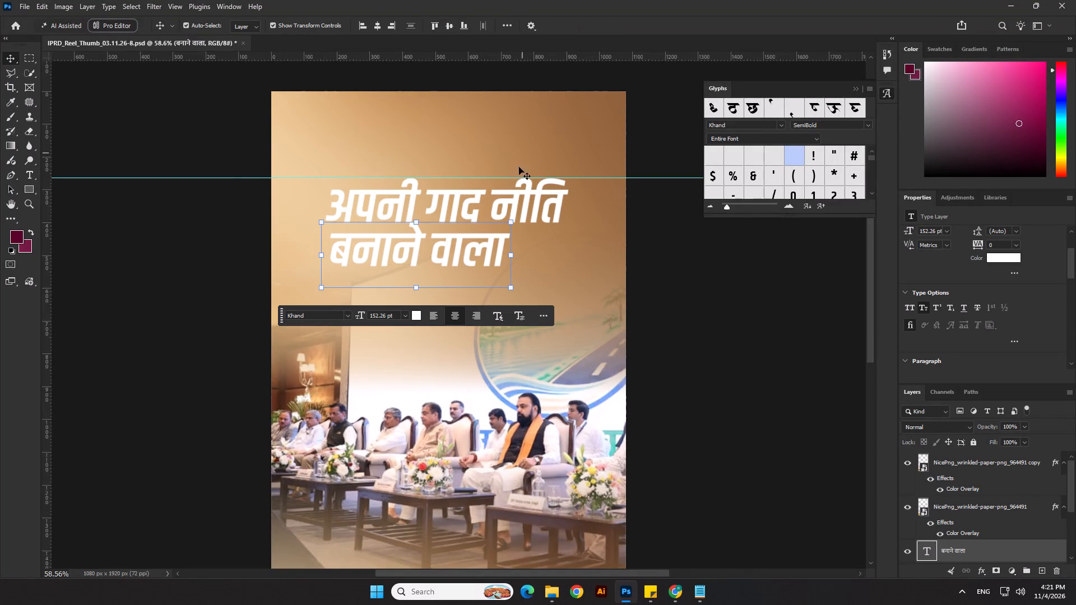
Add a new empty layer directly above the tan background layer, Layer 2, beneath the event photo.
{"action": "left_click", "coordinate": [696, 268]}
{"action": "left_click", "coordinate": [605, 239]}
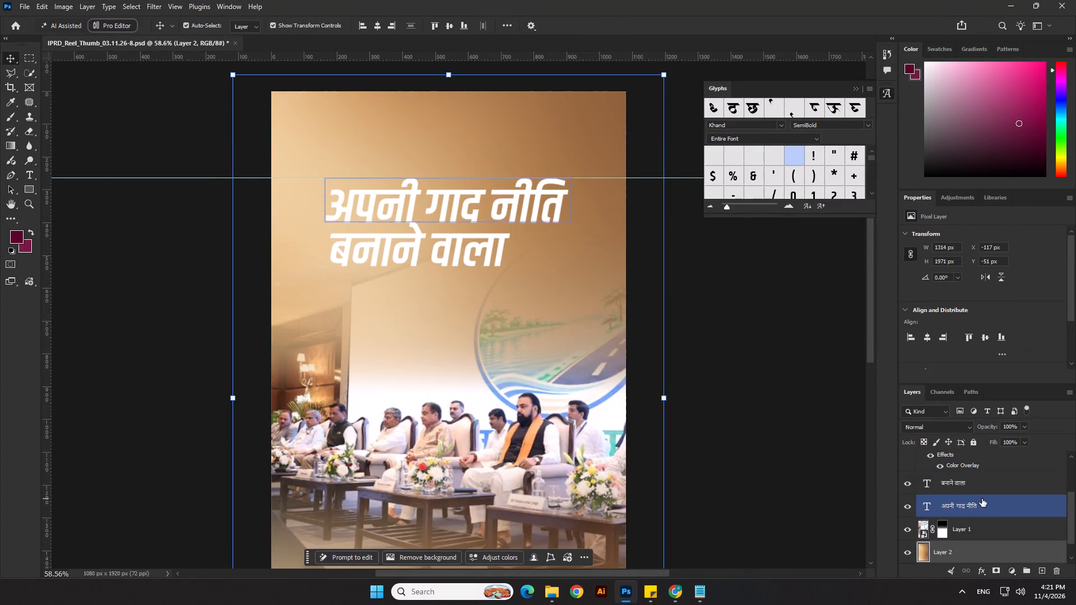
{"action": "left_click", "coordinate": [1041, 574]}
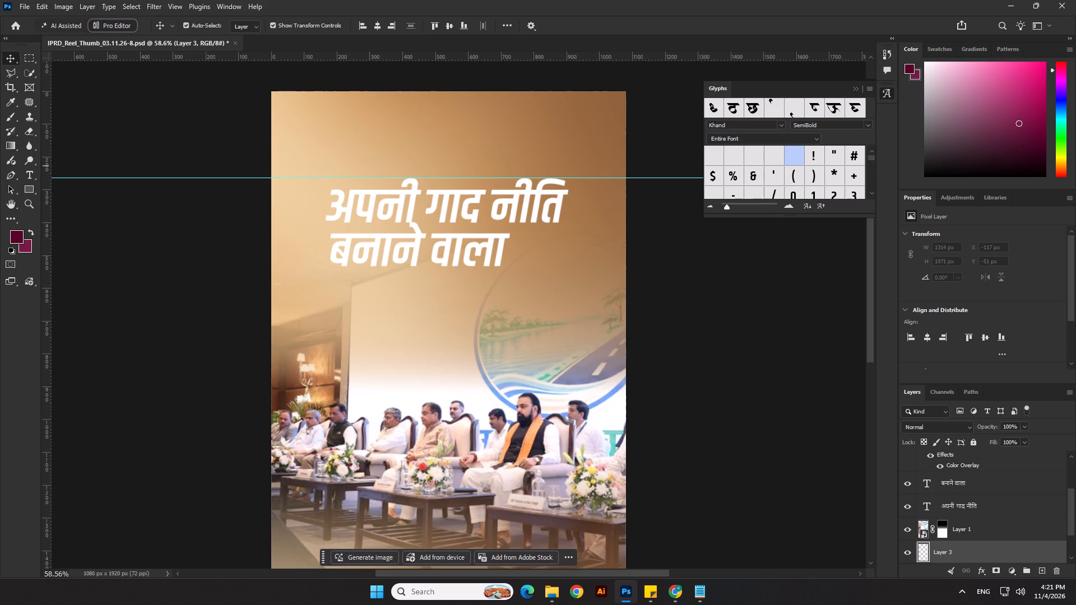
Sample the brown of the bottom torn-paper strip and paint a soft 1400 px brush spot at the canvas's upper middle on the new layer.
{"action": "left_click", "coordinate": [12, 100]}
{"action": "scroll", "coordinate": [597, 254], "scroll_direction": "down", "scroll_amount": 4}
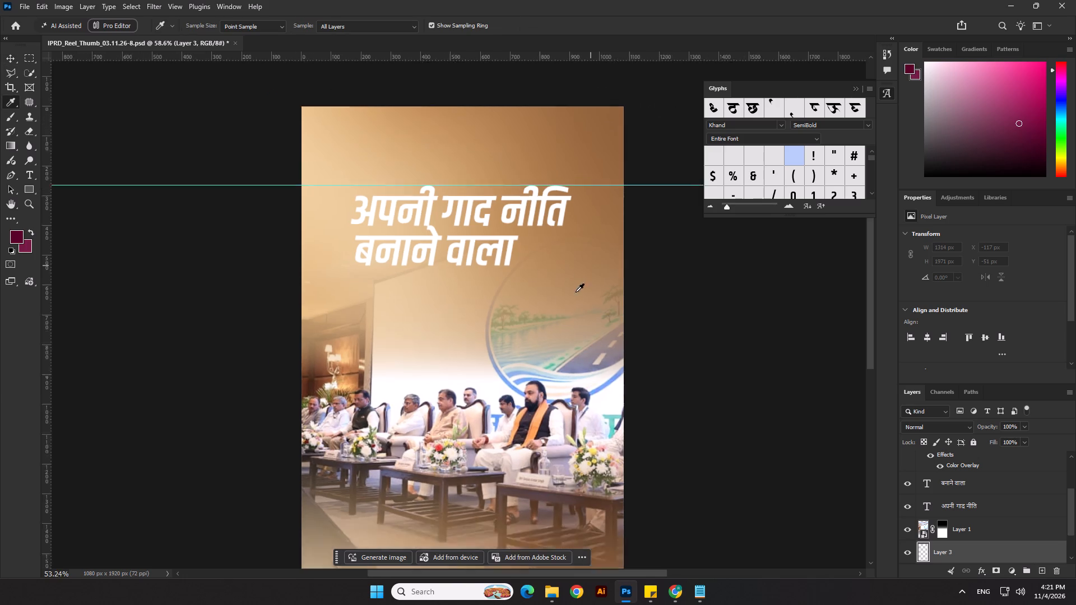
{"action": "scroll", "coordinate": [576, 292], "scroll_direction": "down", "scroll_amount": 1}
{"action": "left_click", "coordinate": [563, 536]}
{"action": "left_click", "coordinate": [3, 114]}
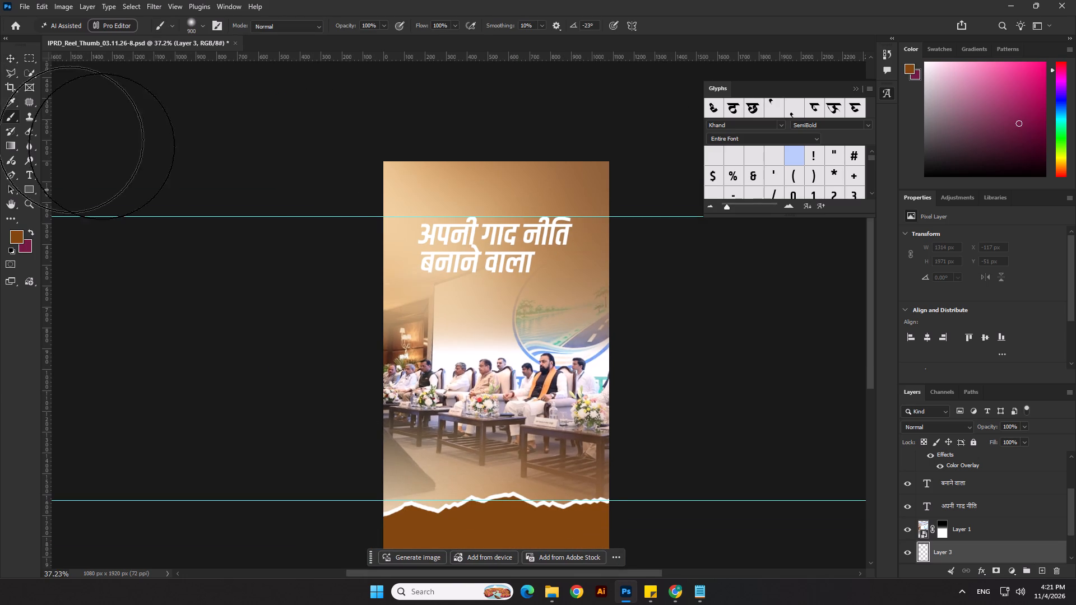
{"action": "scroll", "coordinate": [430, 216], "scroll_direction": "up", "scroll_amount": 3}
{"action": "key", "text": "bracketright"}
{"action": "key", "text": "bracketright"}
{"action": "key", "text": "bracketright"}
{"action": "key", "text": "bracketright"}
{"action": "key", "text": "bracketright"}
{"action": "left_click", "coordinate": [476, 166]}
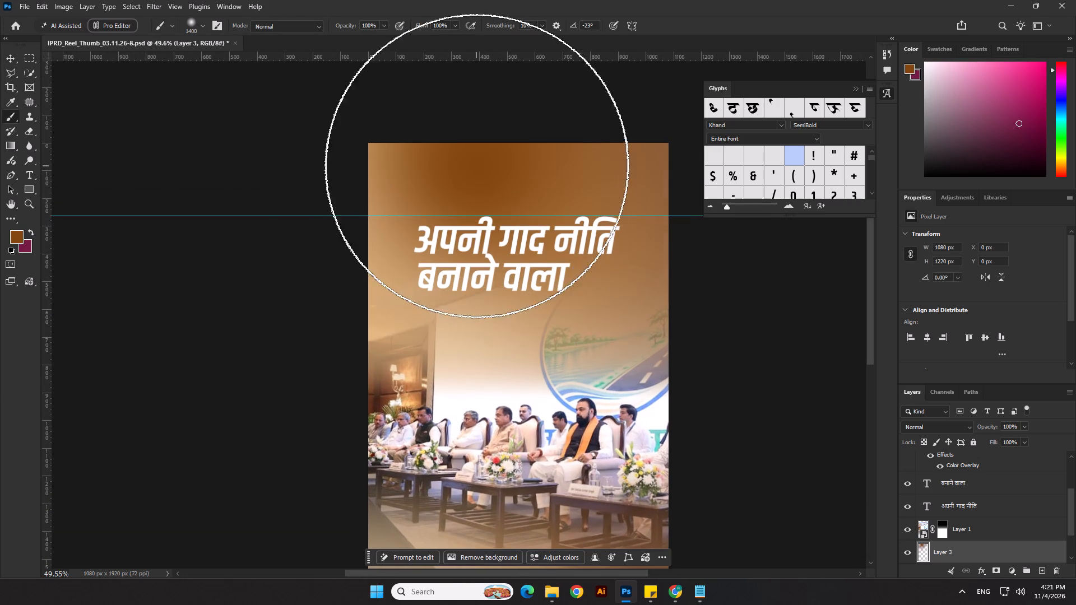
Enlarge the brush to 1600 px and extend the brown shading across both upper corners of the canvas, behind the headline.
{"action": "scroll", "coordinate": [392, 185], "scroll_direction": "down", "scroll_amount": 4}
{"action": "type", "text": "]]"}
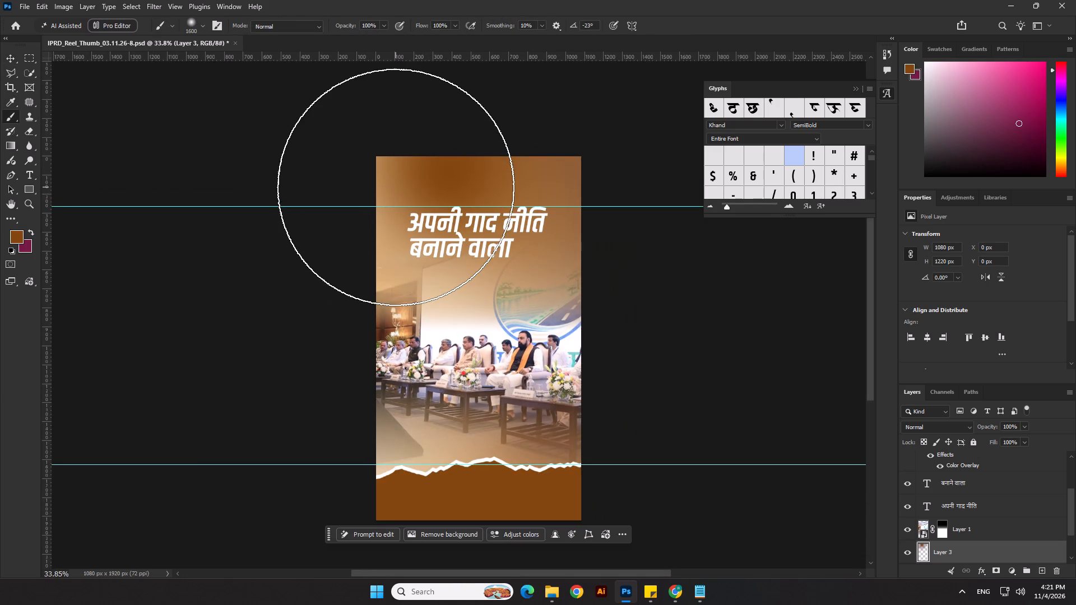
{"action": "left_click", "coordinate": [395, 185]}
{"action": "left_click", "coordinate": [553, 160]}
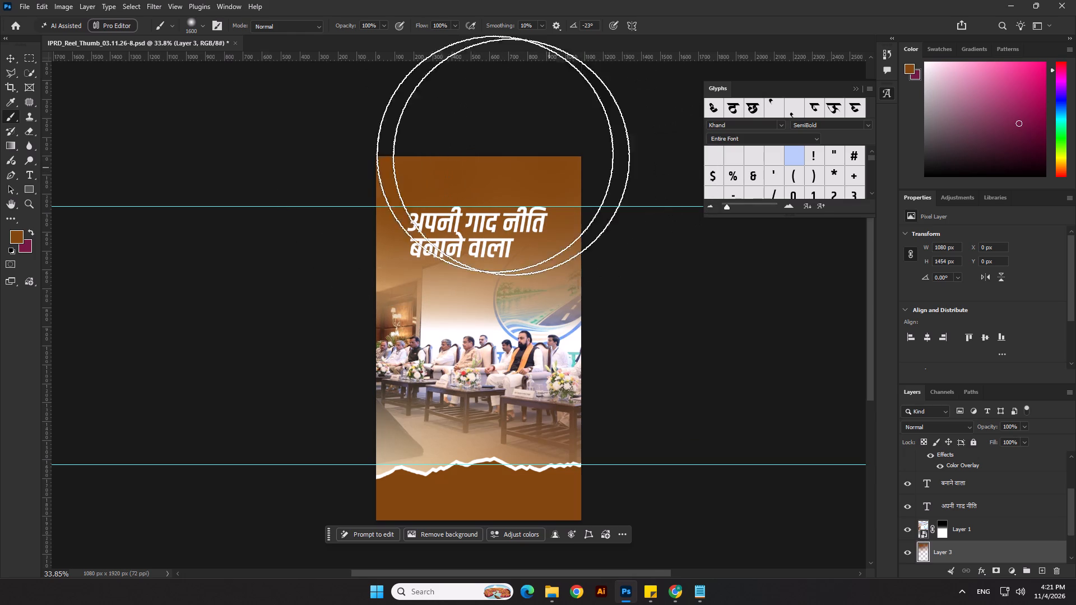
{"action": "left_click", "coordinate": [15, 59]}
{"action": "left_click", "coordinate": [169, 110]}
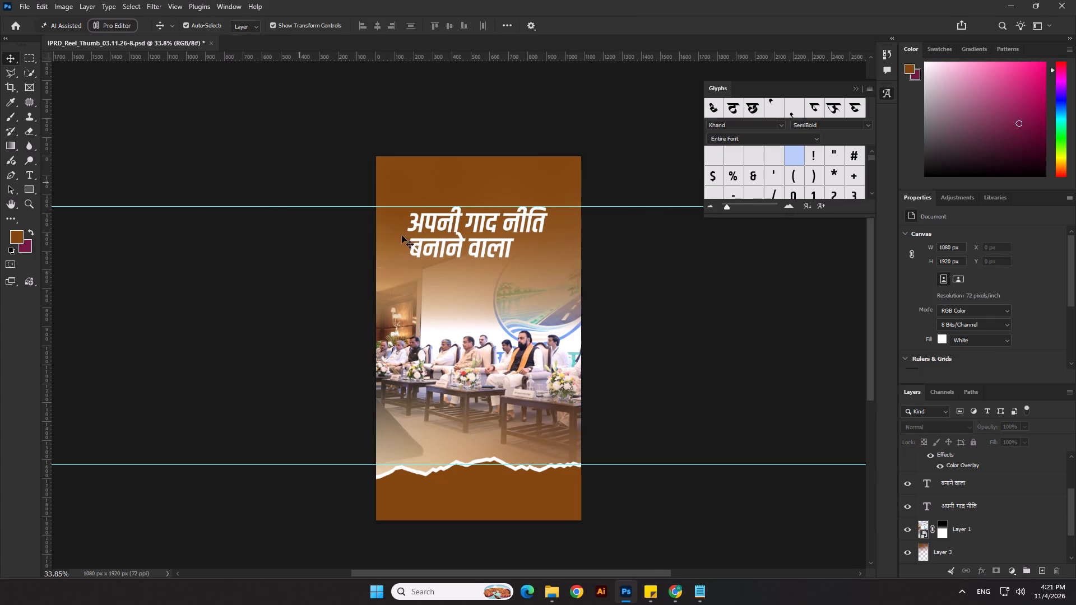
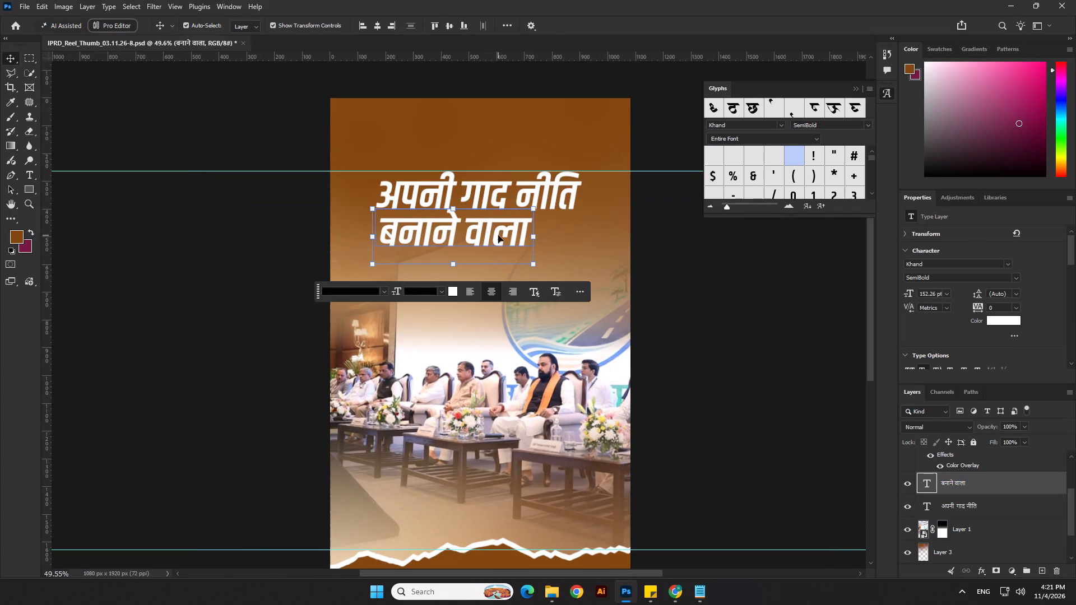
Draw a brown rectangle of about 729 × 128 px directly below the headline line बनाने वाला.
{"action": "left_click", "coordinate": [28, 190]}
{"action": "scroll", "coordinate": [568, 310], "scroll_direction": "up", "scroll_amount": 2}
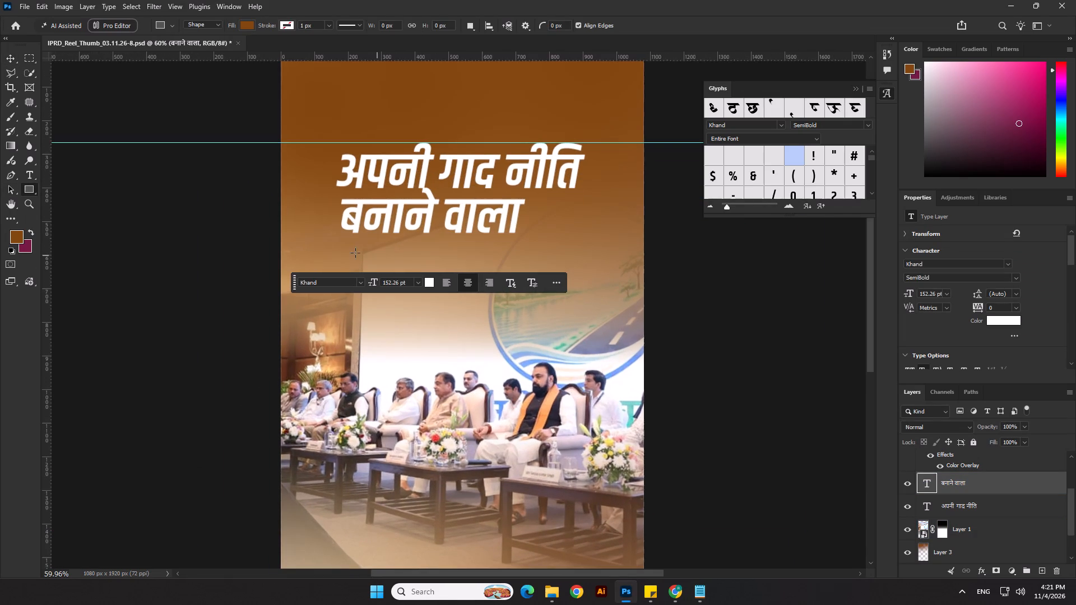
{"action": "left_click_drag", "start_coordinate": [342, 241], "coordinate": [588, 296]}
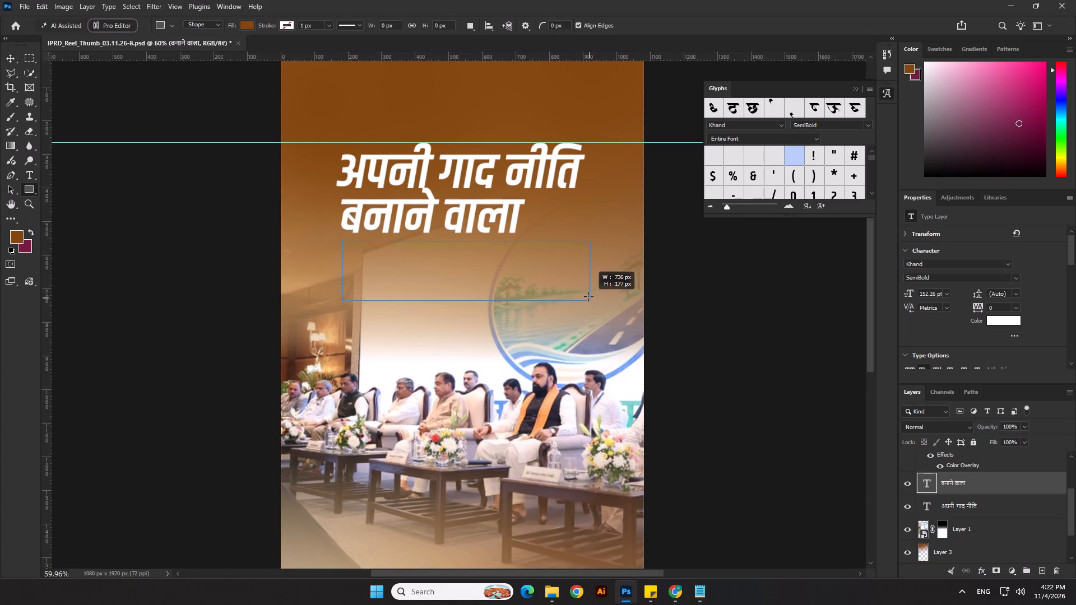
{"action": "left_click_drag", "start_coordinate": [588, 296], "coordinate": [587, 283]}
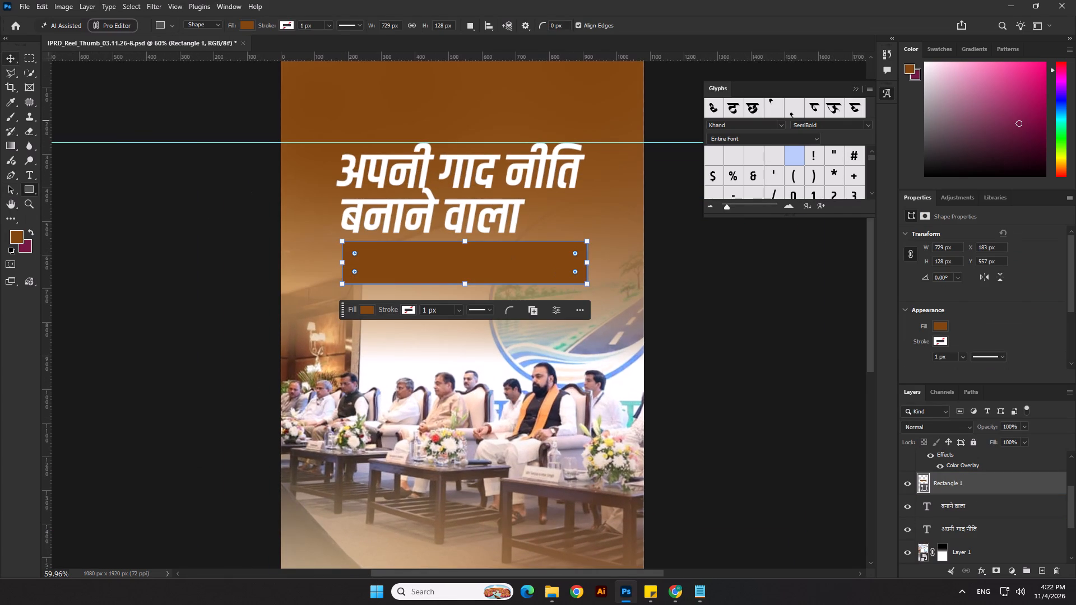
Skew the brown rectangle horizontally by about -10.4° to match the slanted text, and shift it to line up under the headline.
{"action": "left_click", "coordinate": [13, 52]}
{"action": "scroll", "coordinate": [535, 287], "scroll_direction": "up", "scroll_amount": 2}
{"action": "left_click_drag", "start_coordinate": [451, 230], "coordinate": [458, 231], "text": "ctrl+shift"}
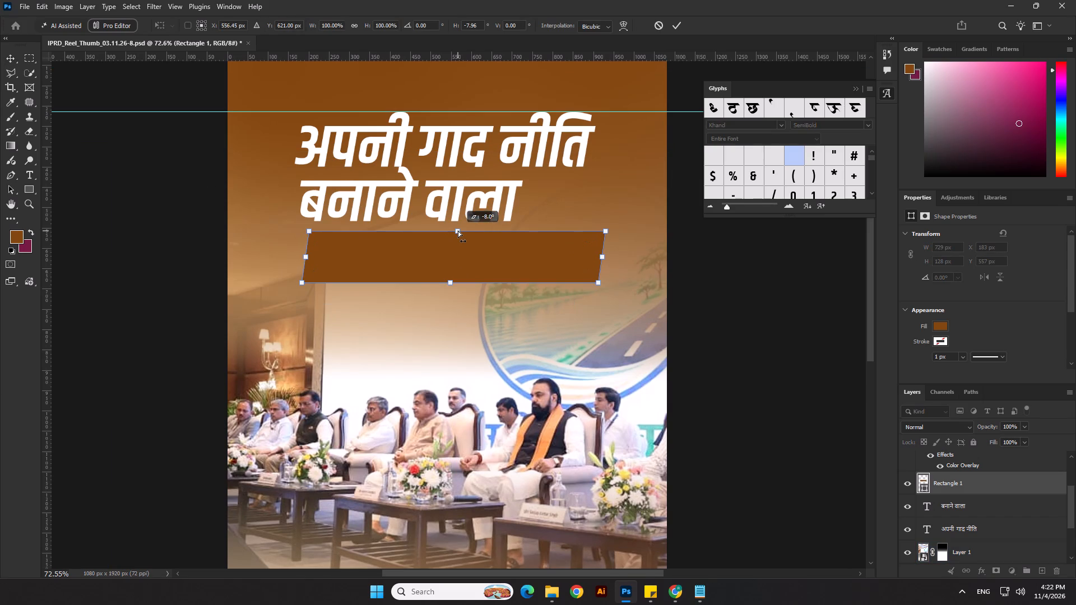
{"action": "left_click_drag", "start_coordinate": [458, 231], "coordinate": [460, 231], "text": "ctrl+shift"}
{"action": "left_click_drag", "start_coordinate": [459, 257], "coordinate": [448, 255]}
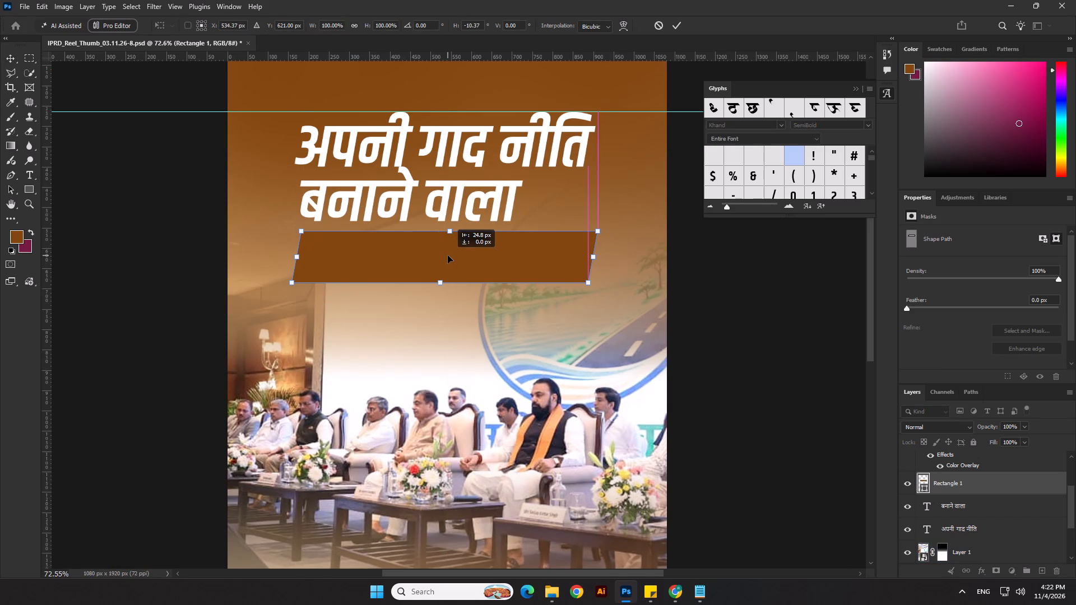
{"action": "left_click_drag", "start_coordinate": [448, 255], "coordinate": [446, 255]}
{"action": "left_click", "coordinate": [670, 25]}
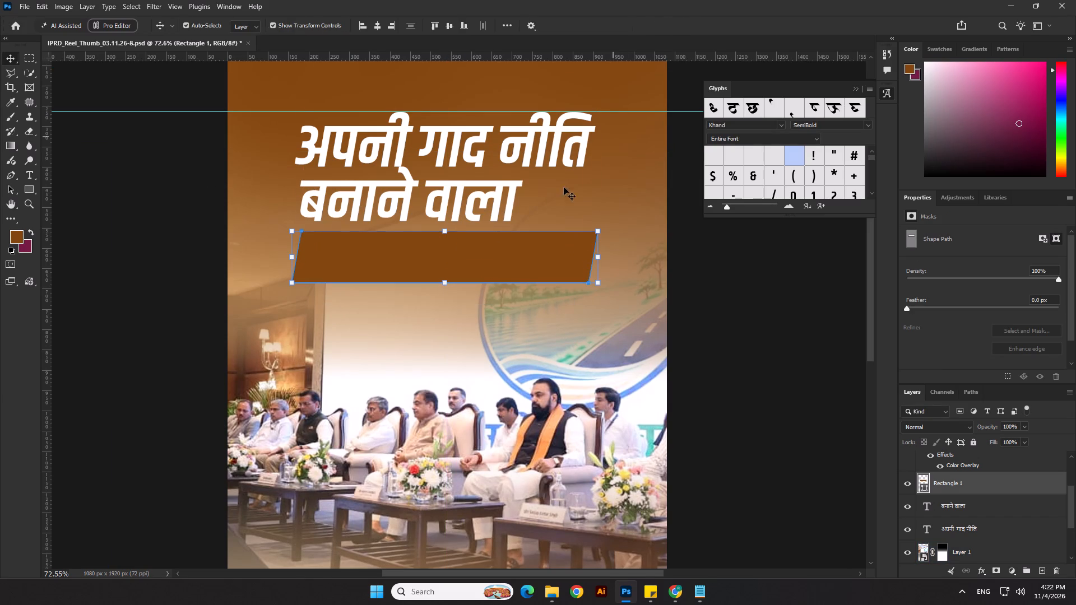
Duplicate the बनाने वाला line onto the brown bar, move its layer above Rectangle 1, and replace its text with देश का पहला राज्य.
{"action": "left_click", "coordinate": [472, 206]}
{"action": "left_click_drag", "start_coordinate": [486, 192], "coordinate": [479, 248], "text": "alt"}
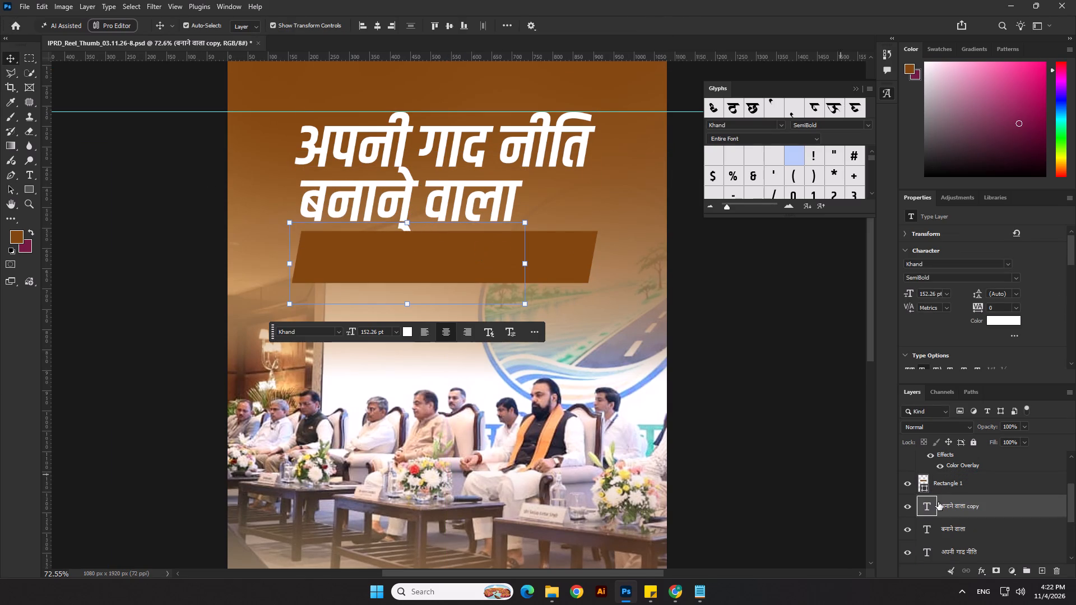
{"action": "left_click_drag", "start_coordinate": [977, 501], "coordinate": [974, 477]}
{"action": "double_click", "coordinate": [484, 267]}
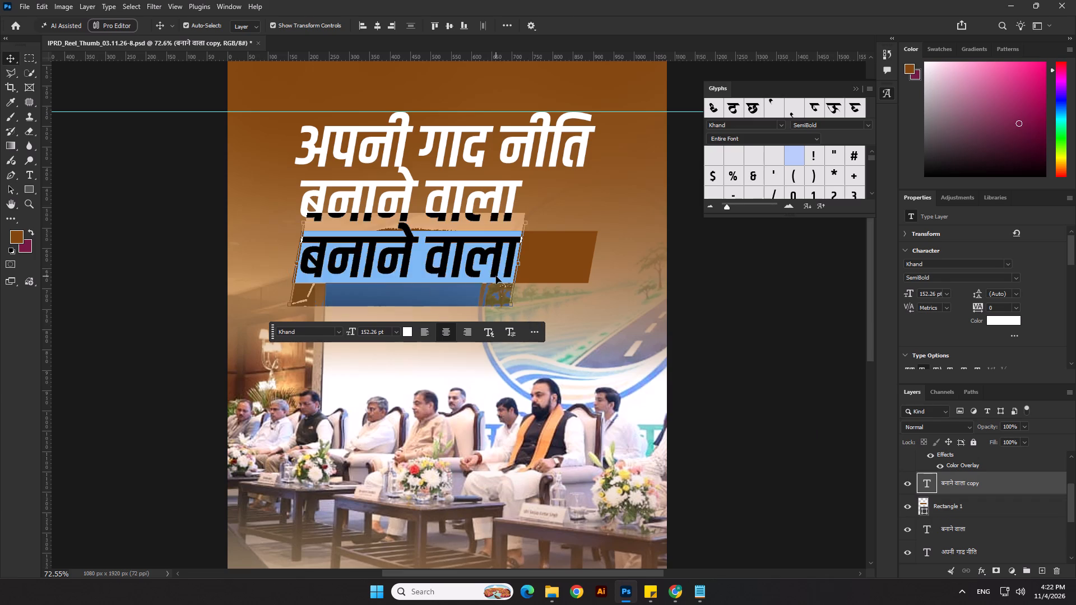
{"action": "key", "text": "ctrl+v"}
{"action": "left_click", "coordinate": [614, 22]}
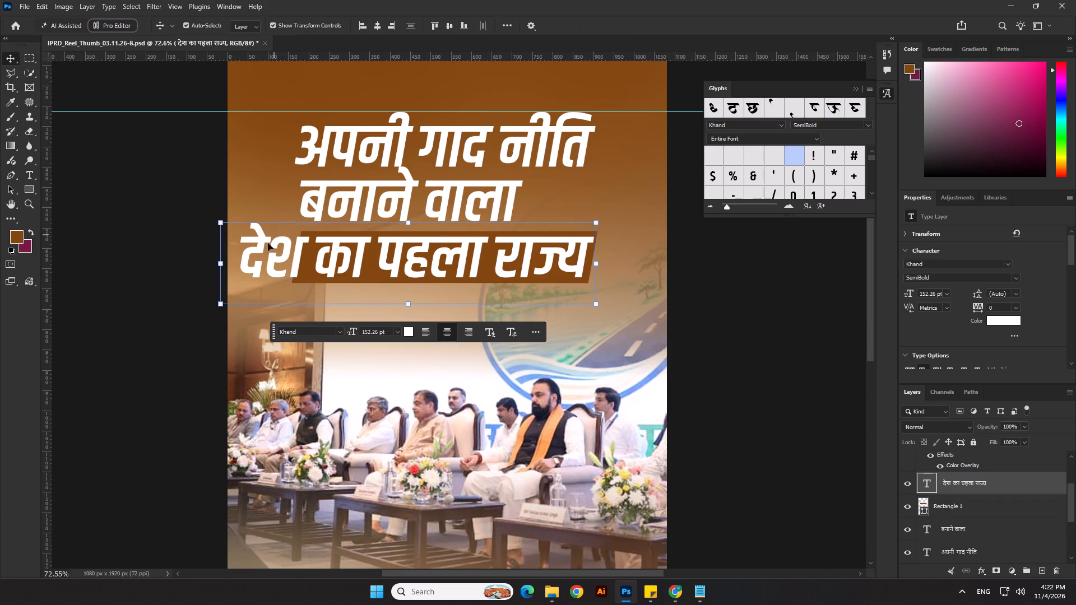
Scale the देश का पहला राज्य line down to about 120 pt and nudge it to sit centred inside the brown bar.
{"action": "left_click_drag", "start_coordinate": [224, 262], "coordinate": [293, 261]}
{"action": "key", "text": "Left"}
{"action": "key", "text": "Left"}
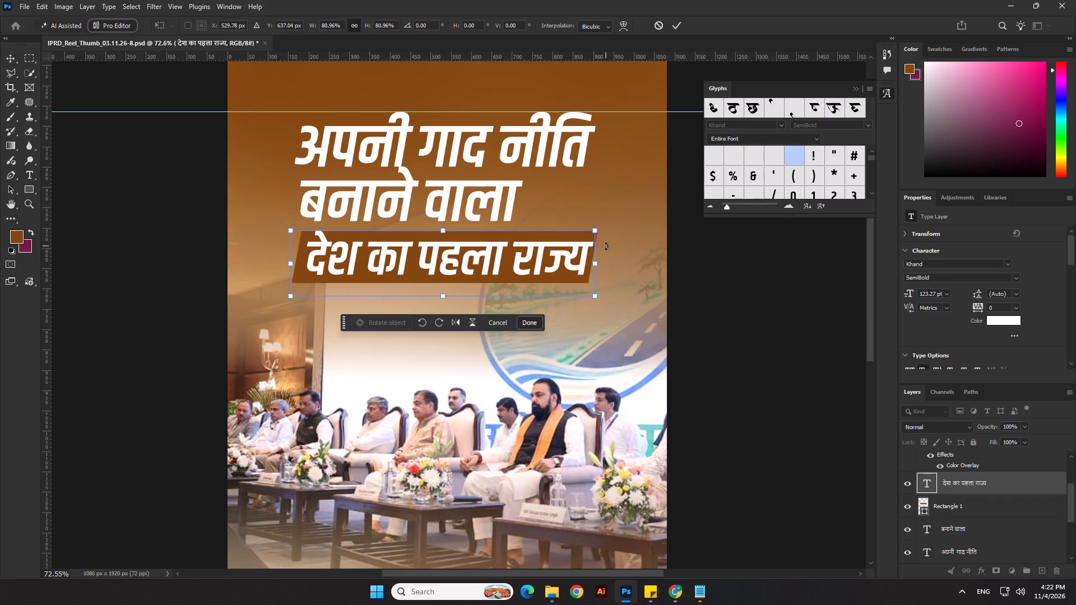
{"action": "left_click_drag", "start_coordinate": [595, 260], "coordinate": [589, 262]}
{"action": "key", "text": "Return"}
{"action": "key", "text": "Left"}
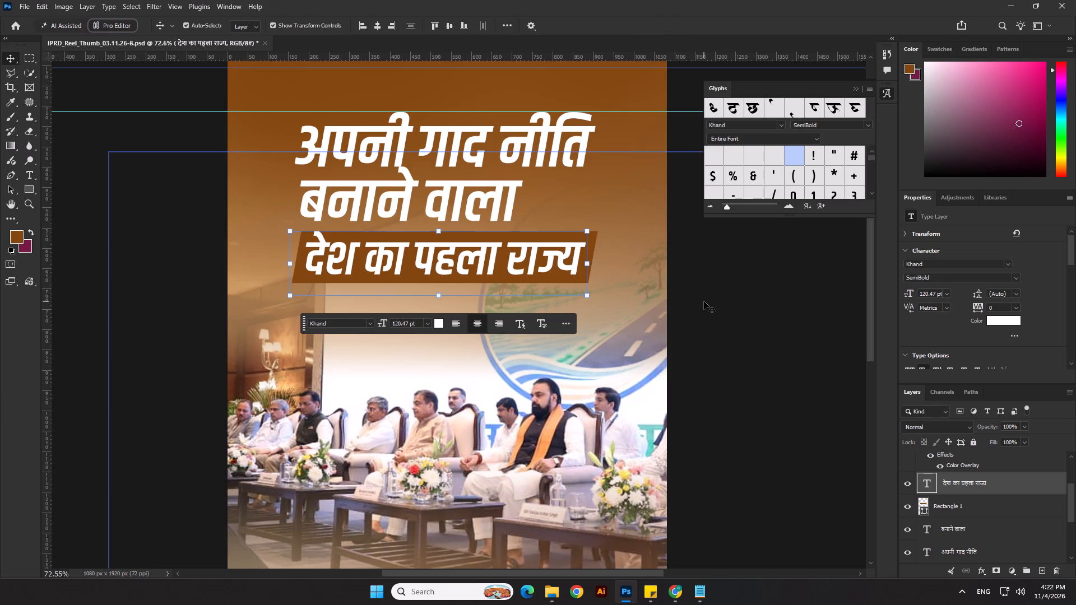
{"action": "key", "text": "Down"}
{"action": "key", "text": "Down"}
{"action": "key", "text": "Down"}
{"action": "key", "text": "Down"}
{"action": "key", "text": "Down"}
{"action": "left_click", "coordinate": [717, 304]}
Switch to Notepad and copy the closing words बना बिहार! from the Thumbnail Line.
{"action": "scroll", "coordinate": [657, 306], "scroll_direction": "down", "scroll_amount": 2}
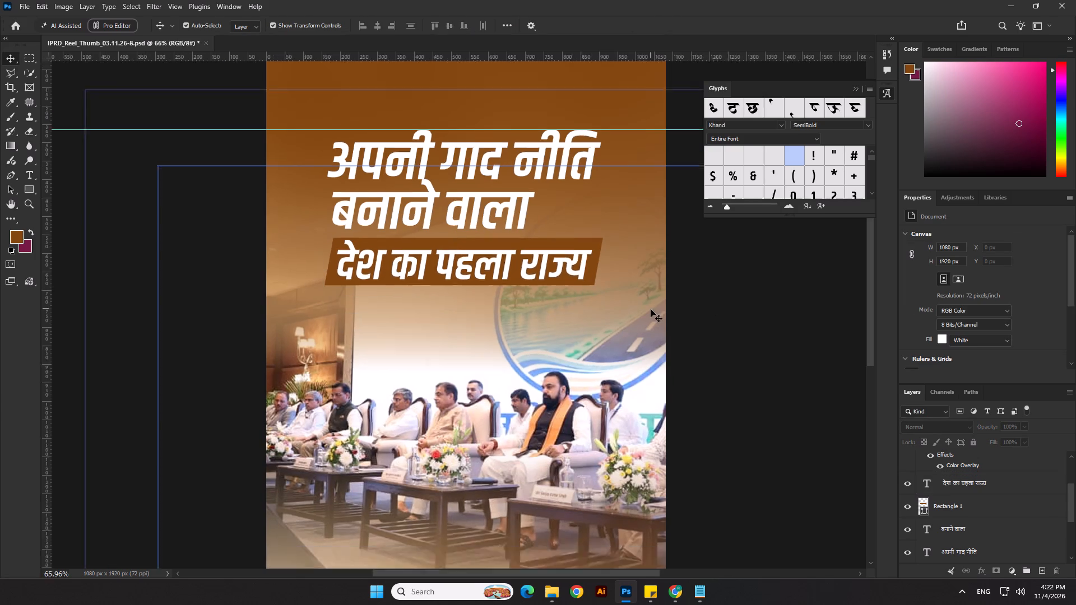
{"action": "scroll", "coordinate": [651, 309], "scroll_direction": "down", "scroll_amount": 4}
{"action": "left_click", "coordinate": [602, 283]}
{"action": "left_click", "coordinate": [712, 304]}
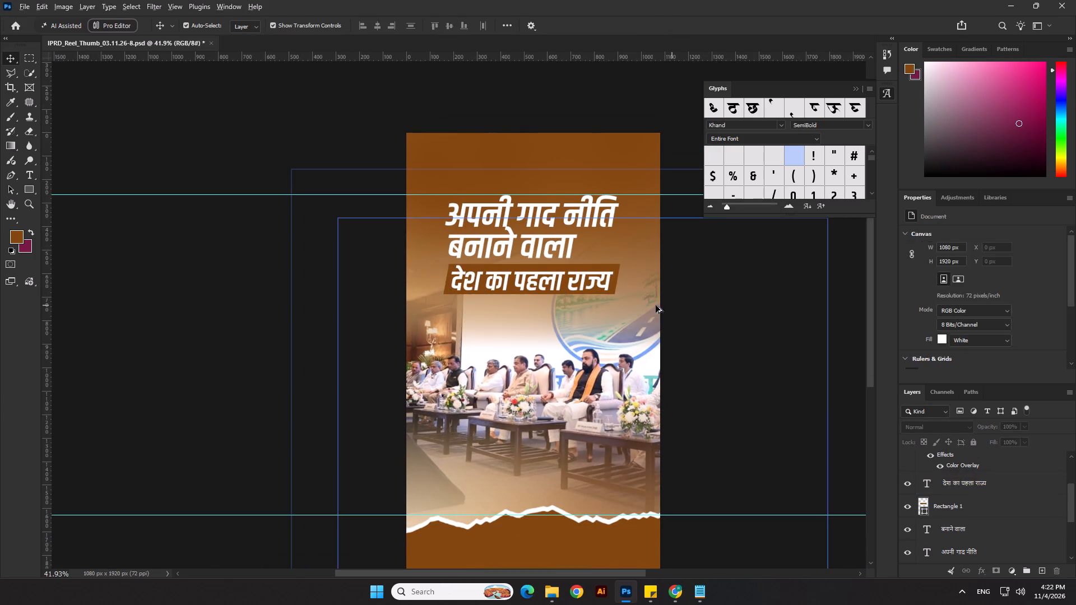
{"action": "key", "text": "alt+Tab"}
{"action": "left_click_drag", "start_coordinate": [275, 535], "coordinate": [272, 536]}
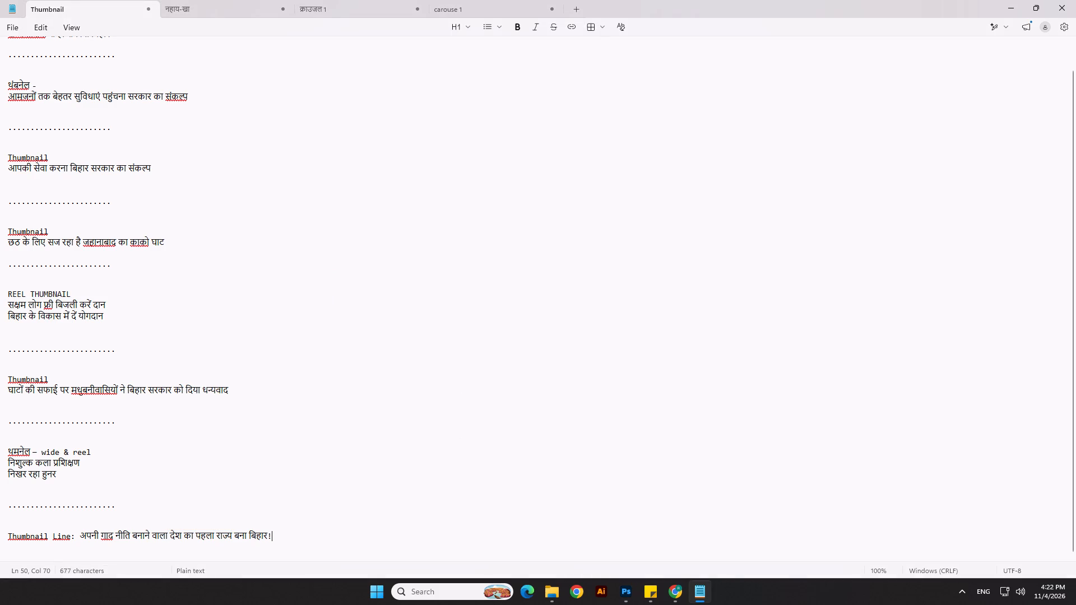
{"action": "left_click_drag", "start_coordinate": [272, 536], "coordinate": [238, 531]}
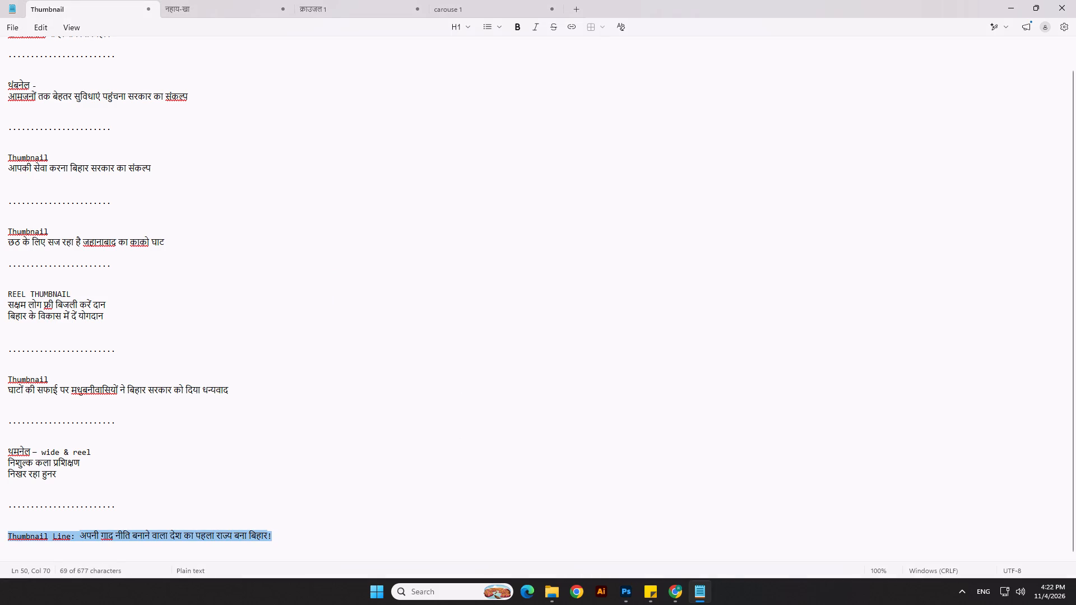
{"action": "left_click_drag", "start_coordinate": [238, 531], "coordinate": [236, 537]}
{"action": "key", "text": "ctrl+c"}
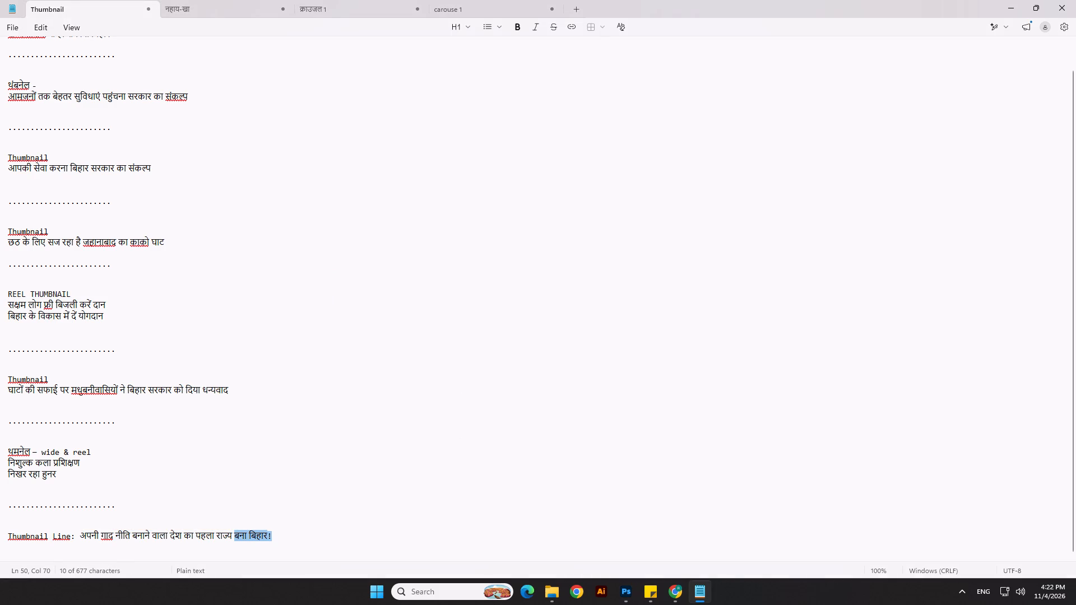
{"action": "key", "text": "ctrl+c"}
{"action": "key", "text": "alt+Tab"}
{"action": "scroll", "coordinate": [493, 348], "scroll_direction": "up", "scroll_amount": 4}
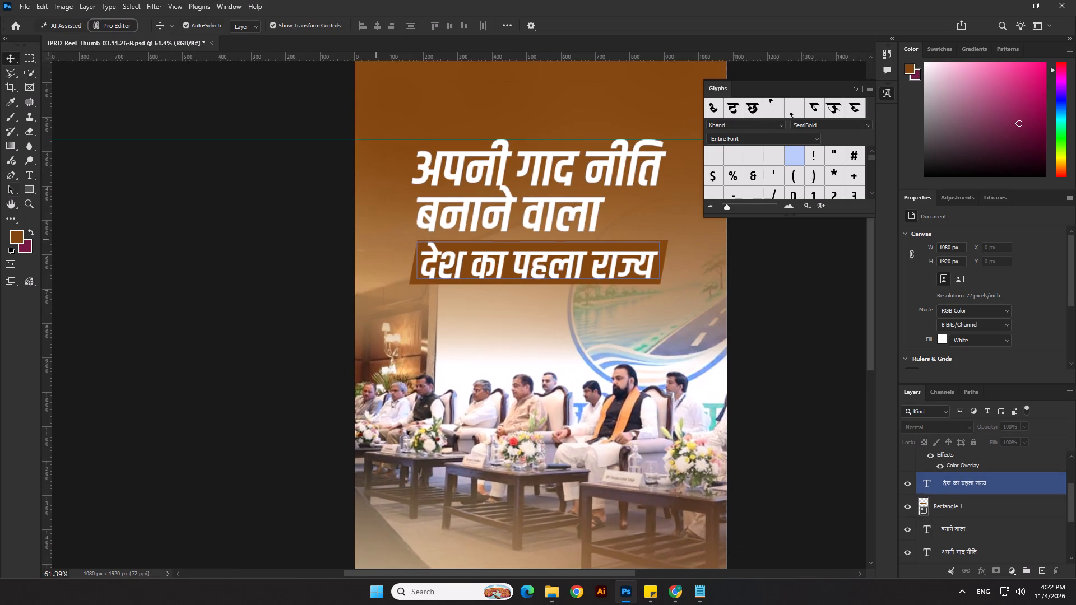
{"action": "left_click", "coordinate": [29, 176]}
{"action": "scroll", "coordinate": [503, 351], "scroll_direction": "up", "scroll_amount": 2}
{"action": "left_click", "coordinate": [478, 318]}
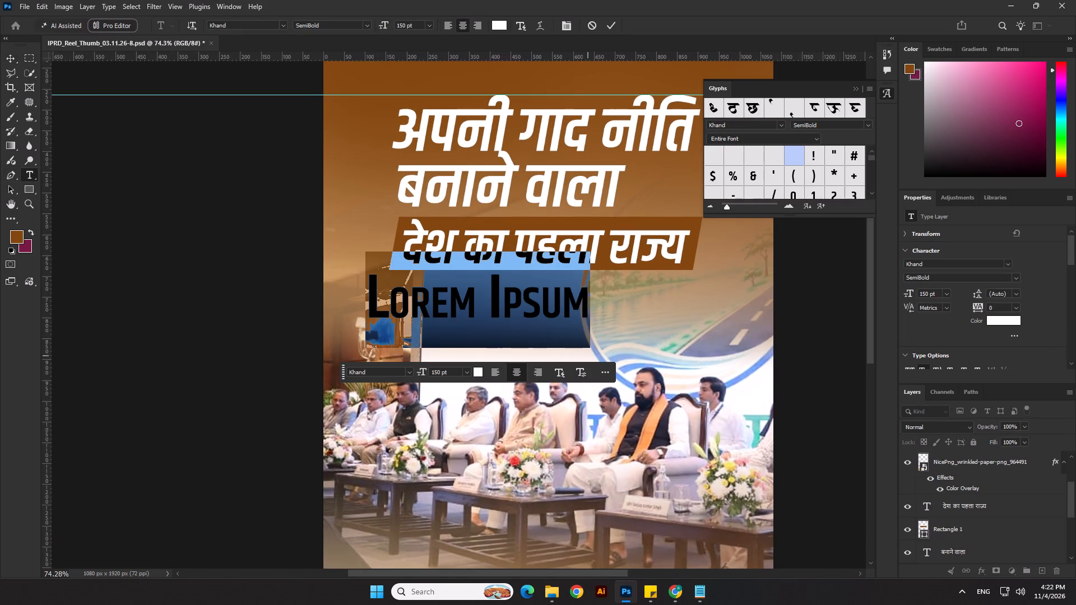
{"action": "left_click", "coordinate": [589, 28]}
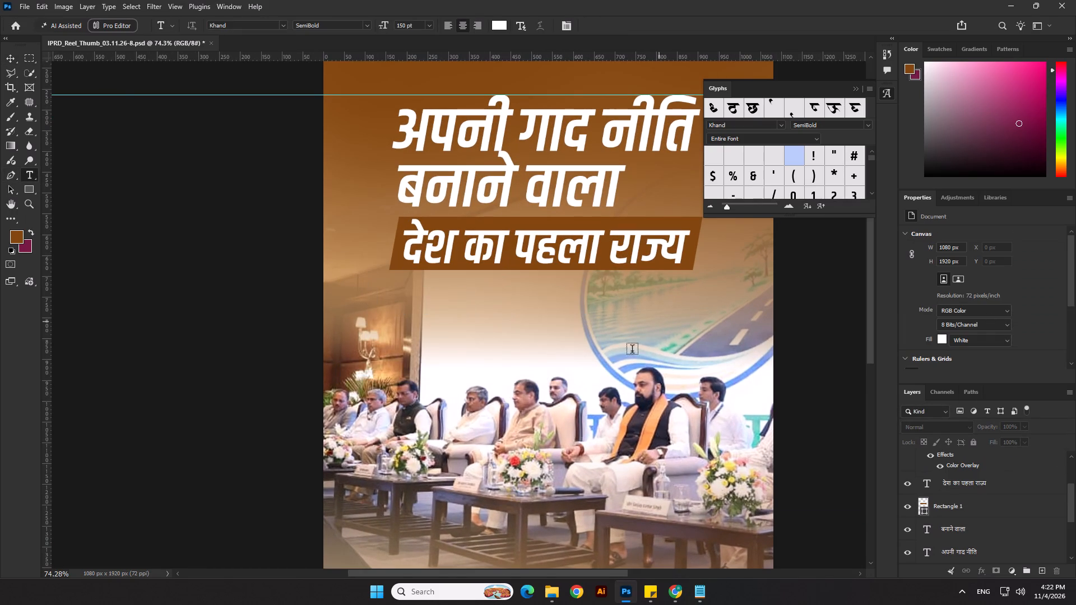
Switch to File Explorer and open IPRD_Reel_Thumb_03.11.26-6.psd from the Third Party folder 04.11.26.
{"action": "key", "text": "alt+Tab"}
{"action": "key", "text": "alt+Tab"}
{"action": "key", "text": "alt+Tab"}
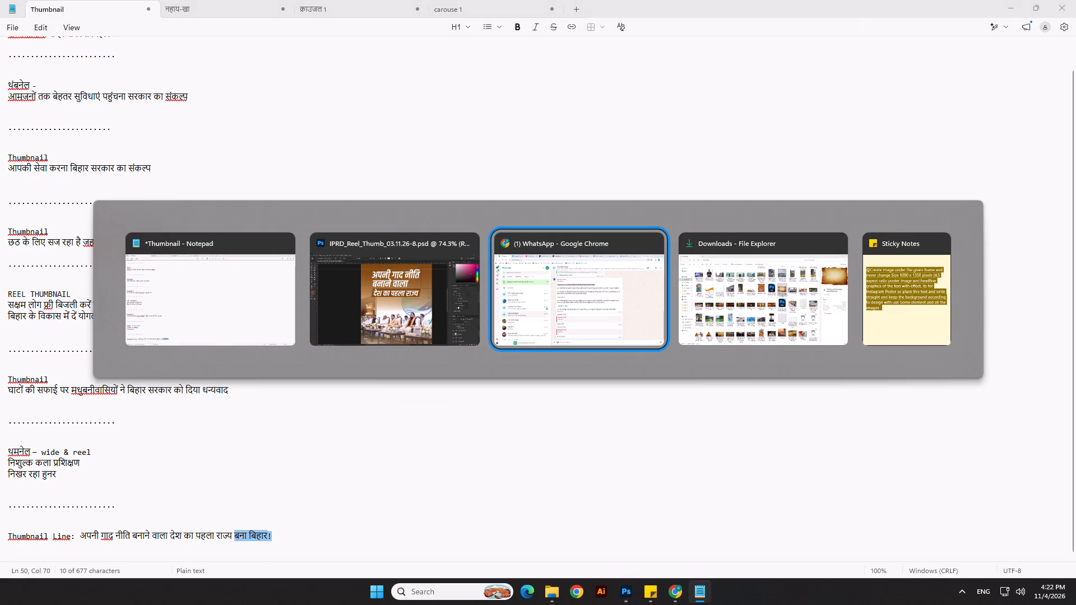
{"action": "key", "text": "alt+Tab"}
{"action": "left_click", "coordinate": [43, 346]}
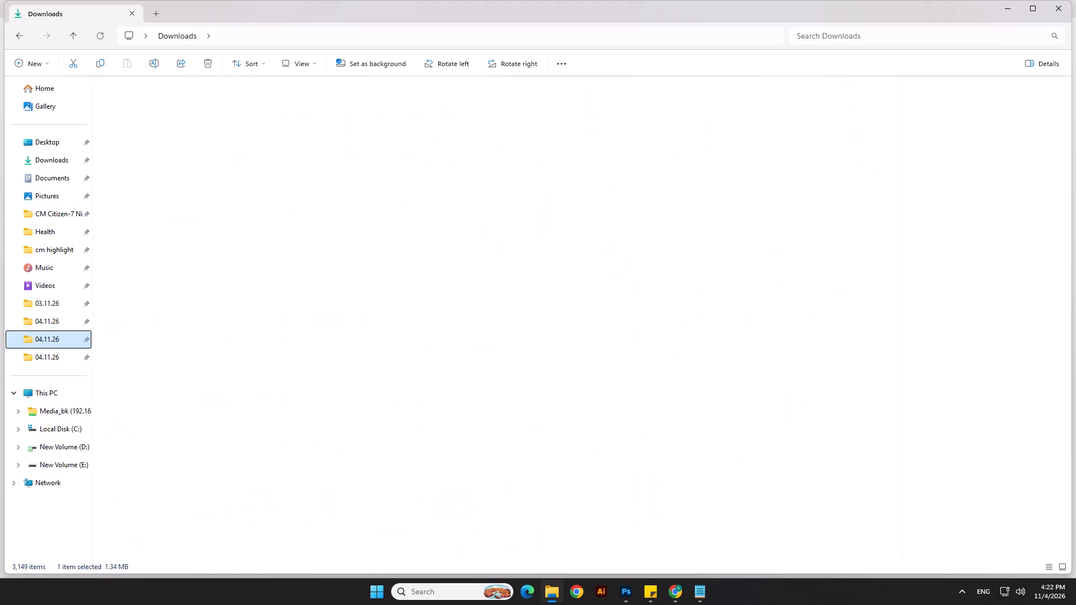
{"action": "left_click", "coordinate": [54, 322]}
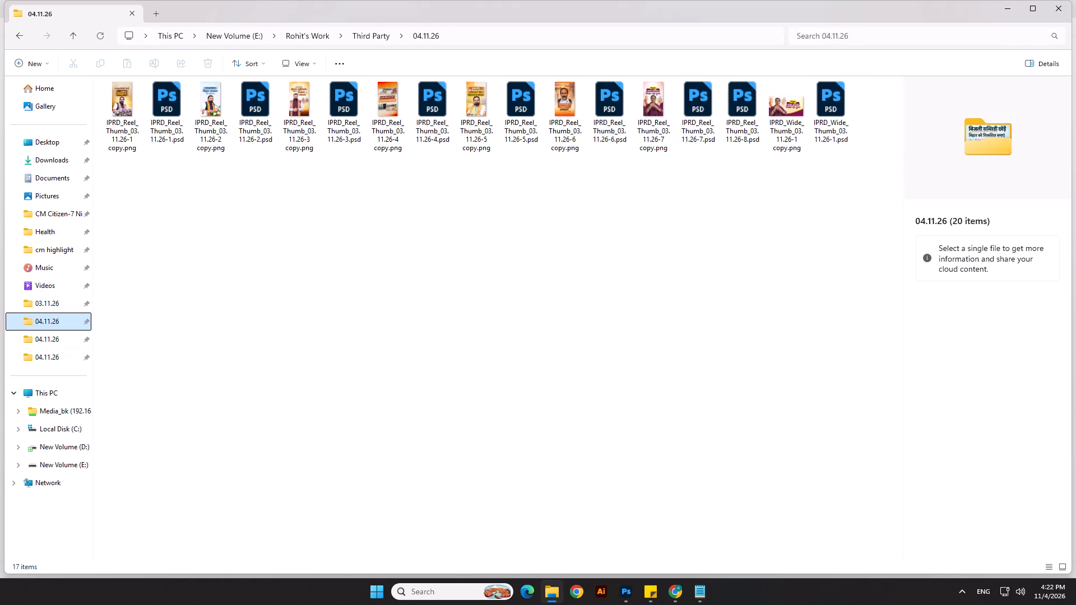
{"action": "double_click", "coordinate": [596, 114]}
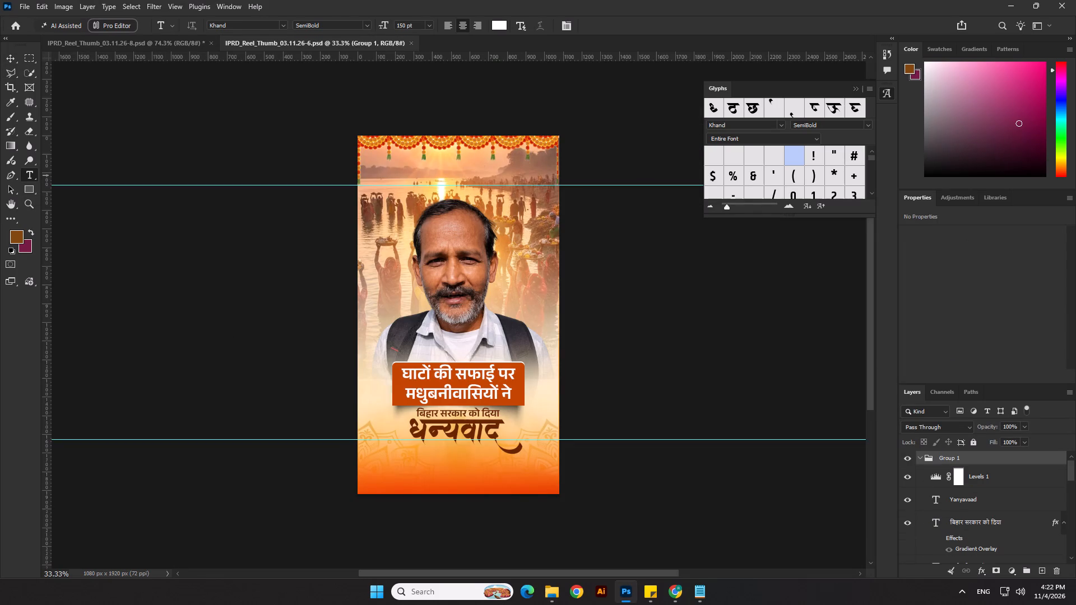
Copy the calligraphic धन्यवाद text layer from the -6 thumbnail into the -8 thumbnail and place it below the brown bar.
{"action": "left_click", "coordinate": [11, 50]}
{"action": "left_click", "coordinate": [8, 53]}
{"action": "left_click", "coordinate": [489, 429]}
{"action": "key", "text": "ctrl+c"}
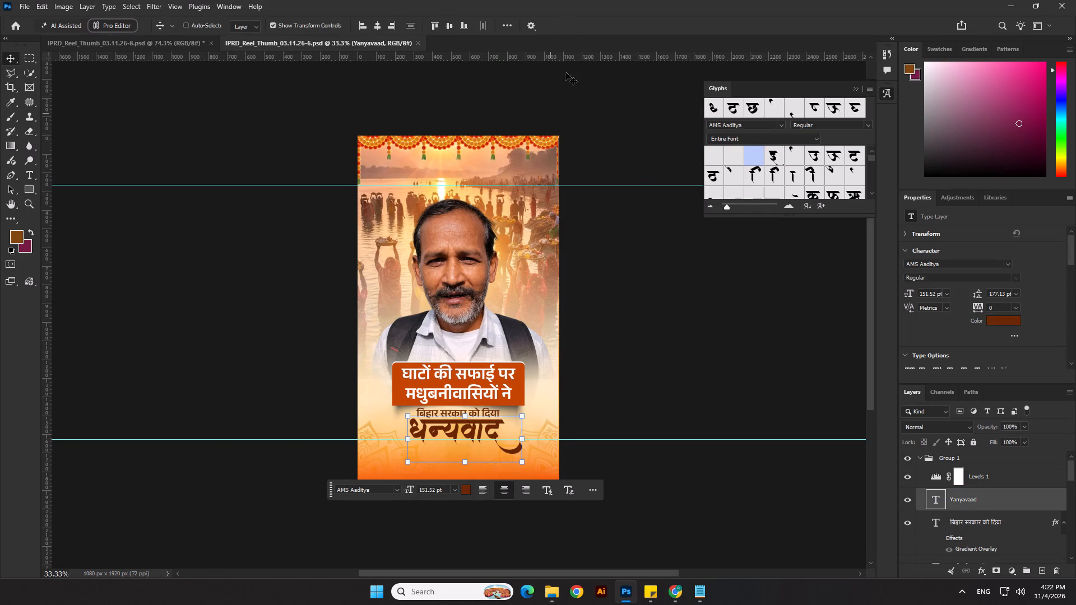
{"action": "left_click", "coordinate": [162, 39]}
{"action": "key", "text": "ctrl+v"}
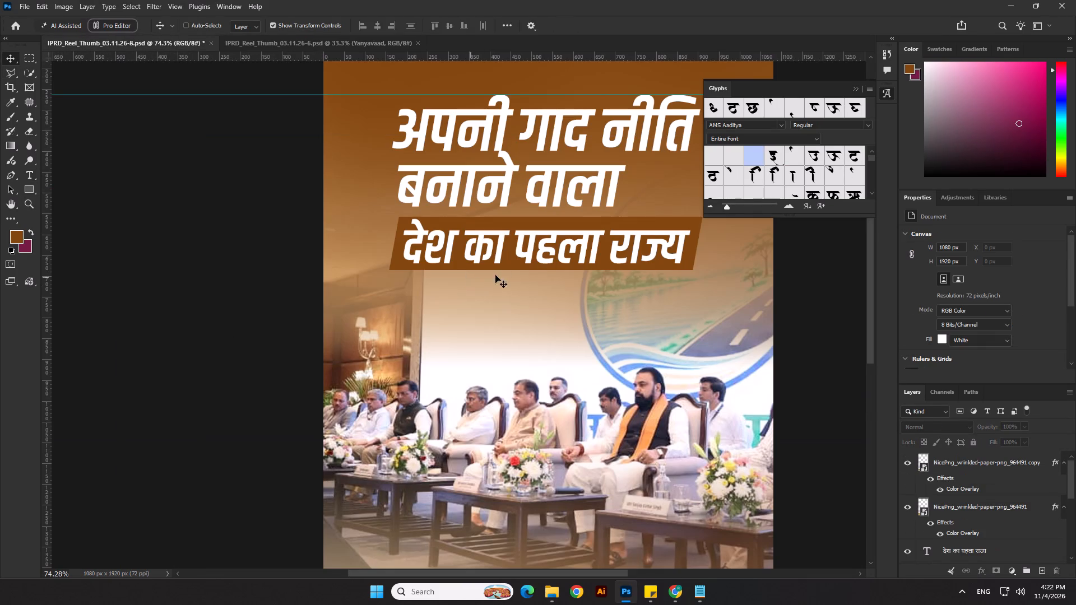
{"action": "left_click_drag", "start_coordinate": [531, 293], "coordinate": [497, 296]}
Replace the pasted धन्यवाद text with "banaa ibahar" so the AMS Aaditya font renders बना बिहार.
{"action": "double_click", "coordinate": [497, 296]}
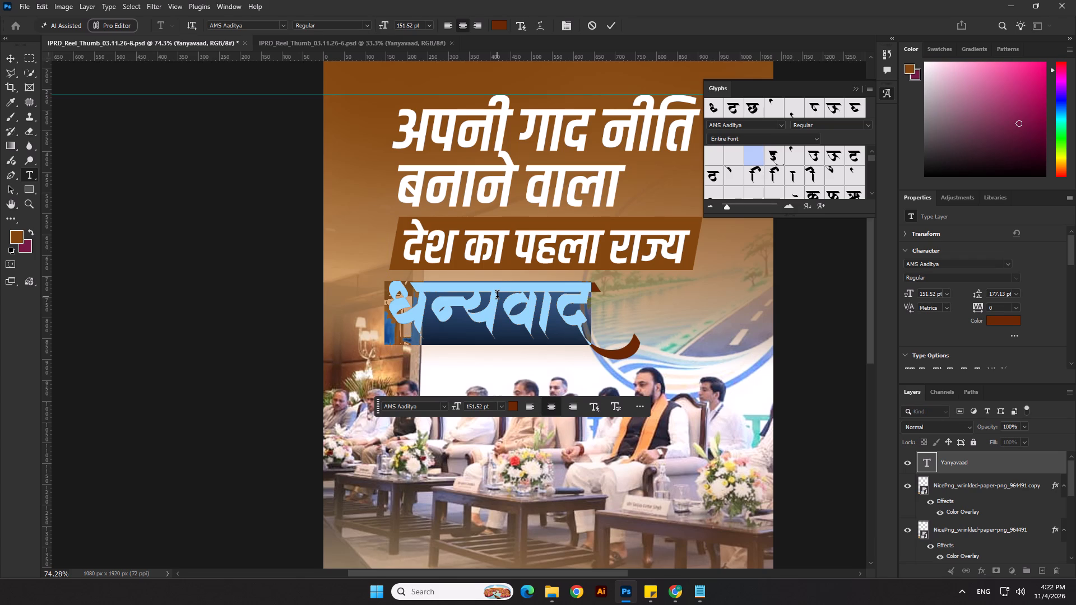
{"action": "type", "text": "ba"}
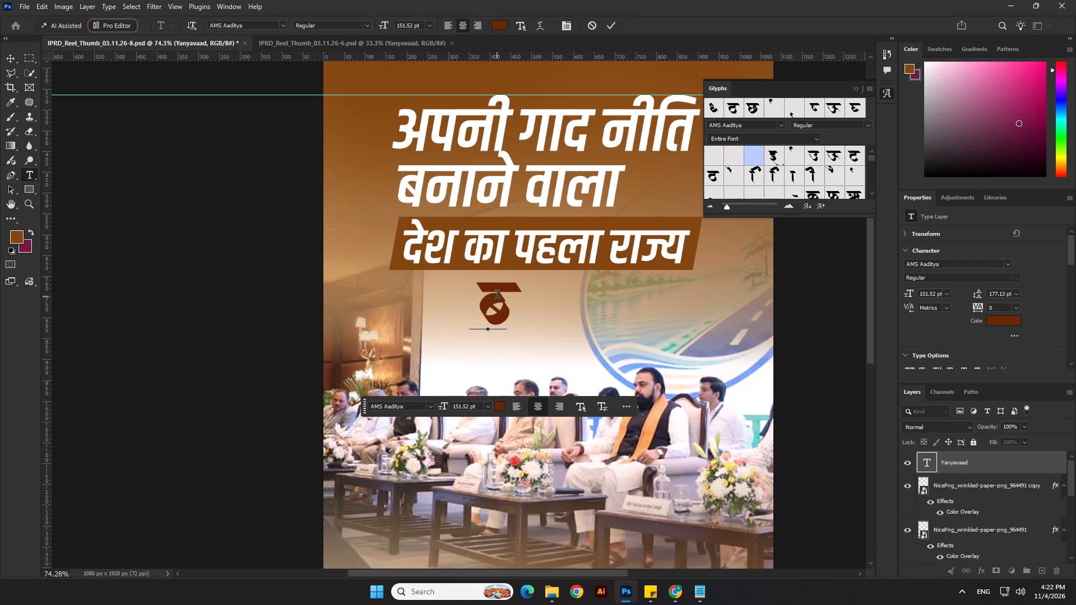
{"action": "type", "text": "naa"}
{"action": "key", "text": "space"}
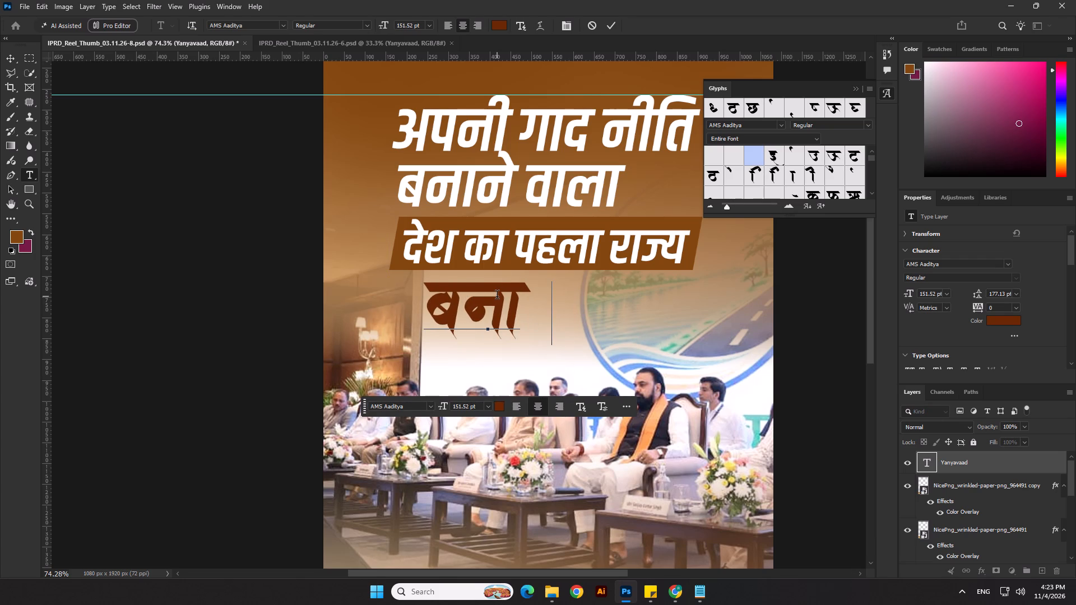
{"action": "key", "text": "shift+i"}
{"action": "key", "text": "BackSpace"}
{"action": "key", "text": "i"}
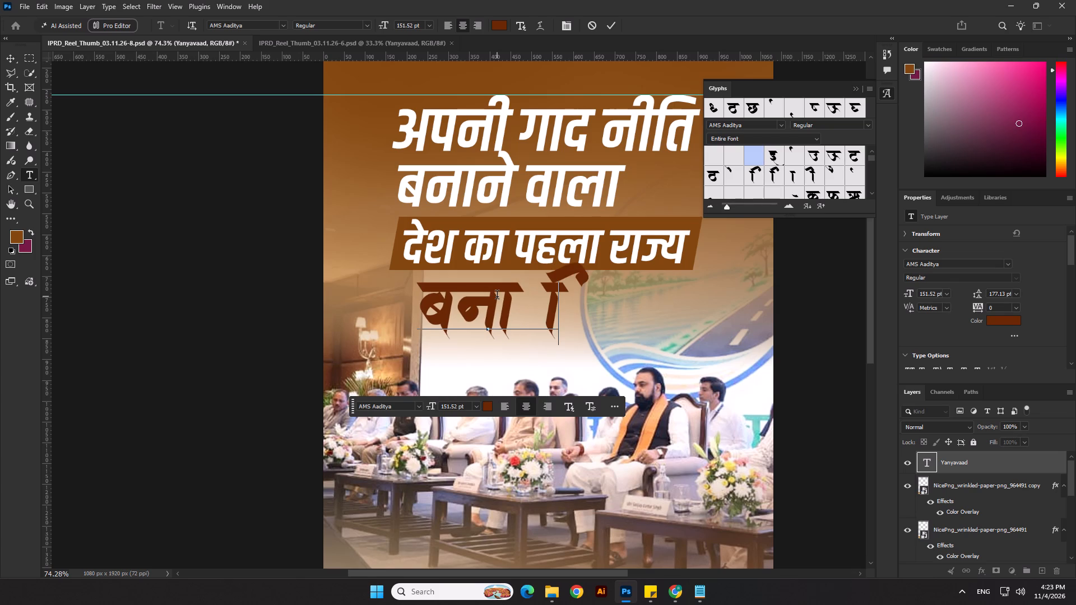
{"action": "key", "text": "b"}
{"action": "key", "text": "a"}
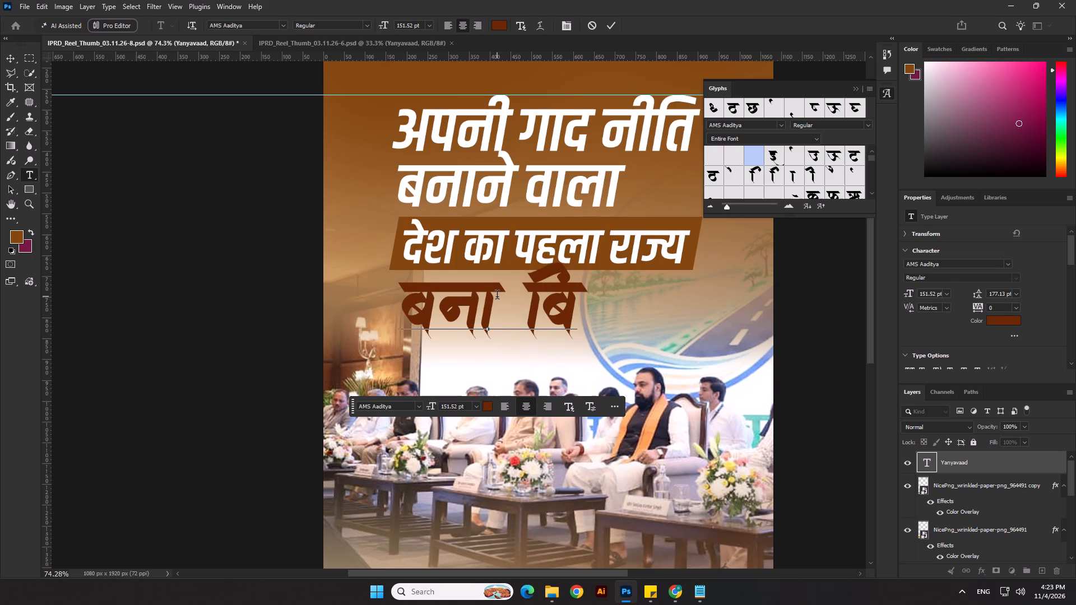
{"action": "type", "text": "haa"}
{"action": "key", "text": "r"}
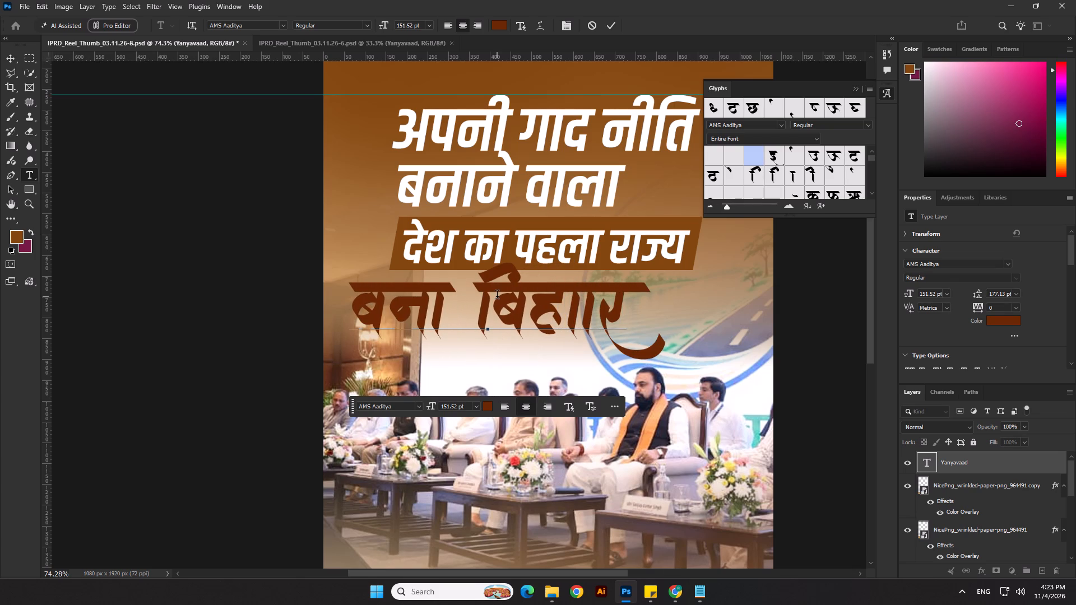
{"action": "key", "text": "BackSpace"}
{"action": "key", "text": "BackSpace"}
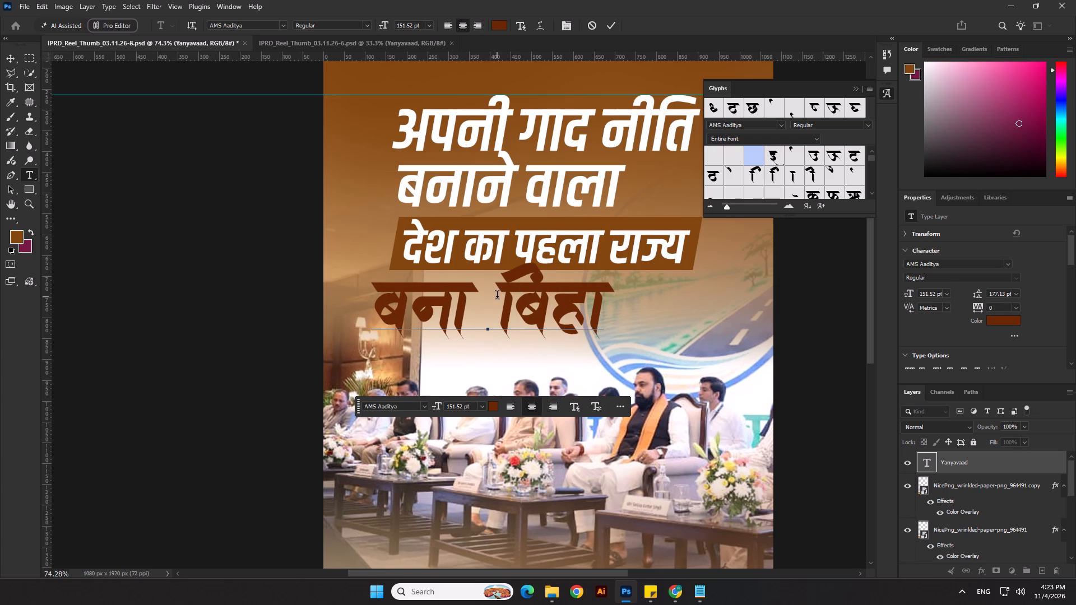
{"action": "key", "text": "r"}
{"action": "left_click", "coordinate": [614, 21]}
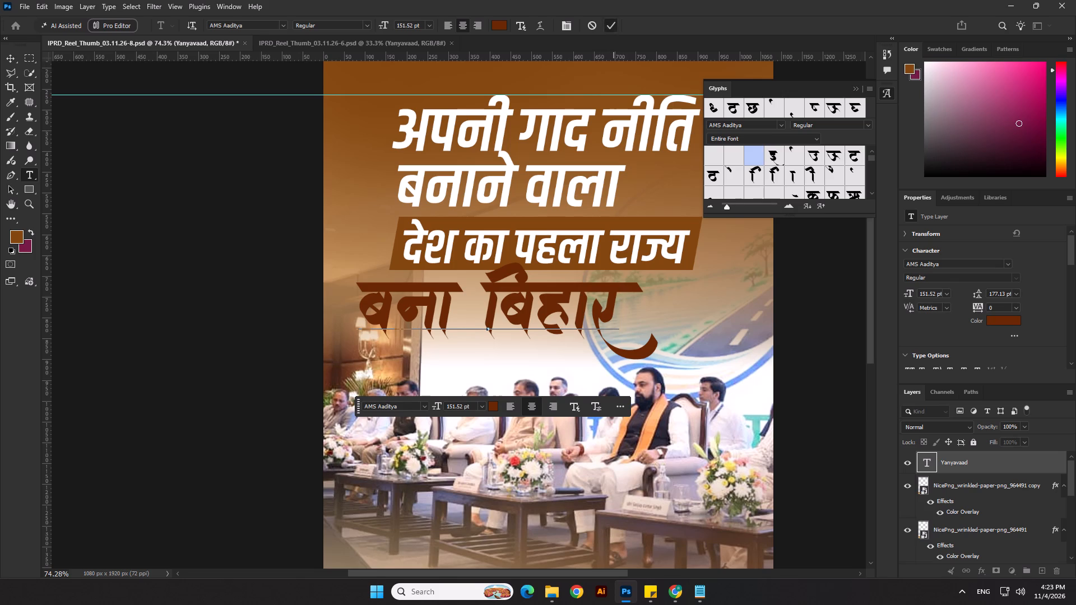
Position the बना बिहार lettering directly beneath the brown bar, lined up with the headline's left edge.
{"action": "left_click_drag", "start_coordinate": [549, 290], "coordinate": [583, 291]}
{"action": "scroll", "coordinate": [503, 351], "scroll_direction": "down", "scroll_amount": 5}
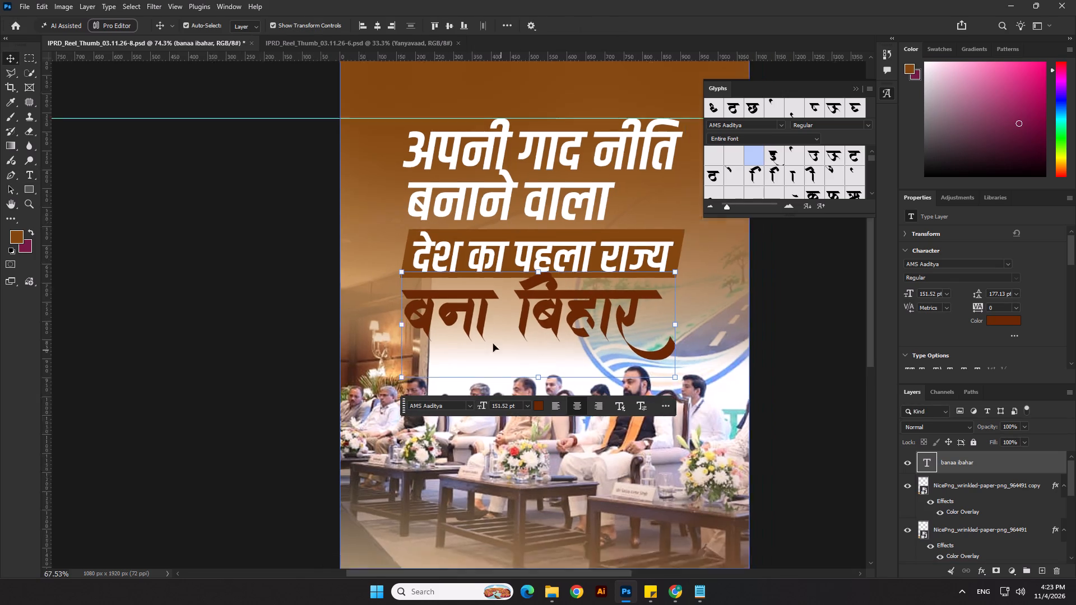
{"action": "left_click", "coordinate": [326, 297]}
{"action": "scroll", "coordinate": [641, 266], "scroll_direction": "up", "scroll_amount": 1}
{"action": "left_click", "coordinate": [616, 267]}
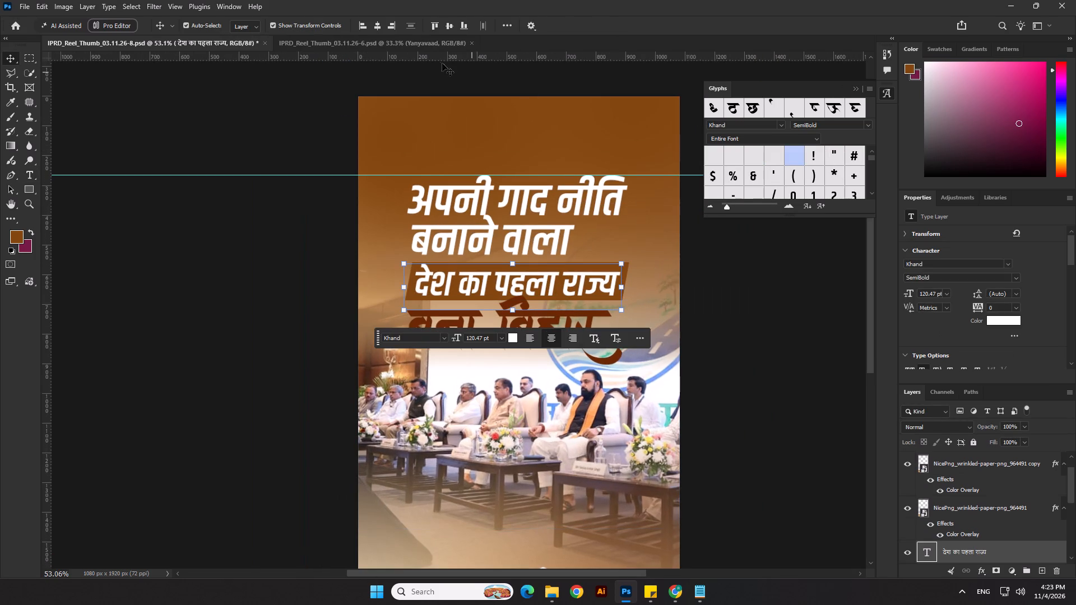
Center the देश का पहला राज्य text and the brown bar behind it horizontally on the canvas.
{"action": "left_click", "coordinate": [374, 25]}
{"action": "left_click", "coordinate": [263, 283]}
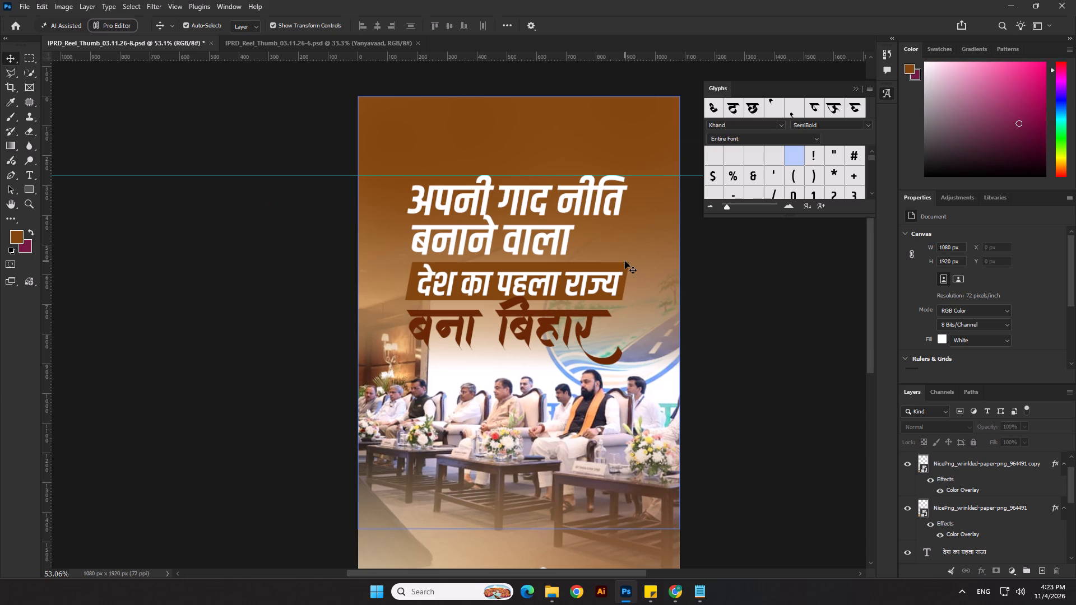
{"action": "left_click", "coordinate": [627, 266]}
{"action": "left_click", "coordinate": [377, 26]}
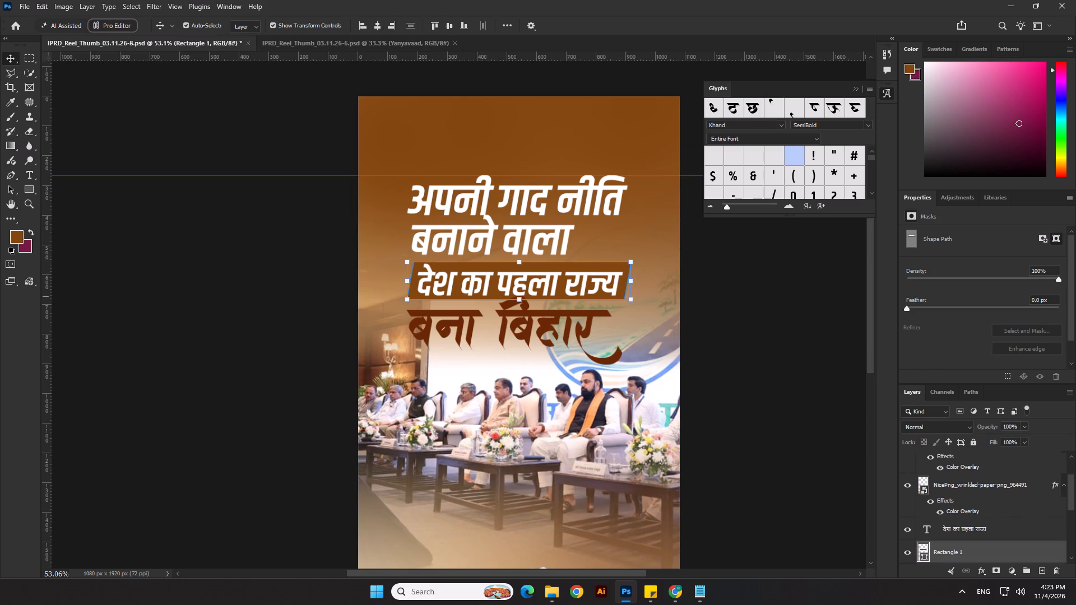
Change the fill of the brown bar behind देश का पहला राज्य to bright yellow, ffd800.
{"action": "double_click", "coordinate": [924, 559]}
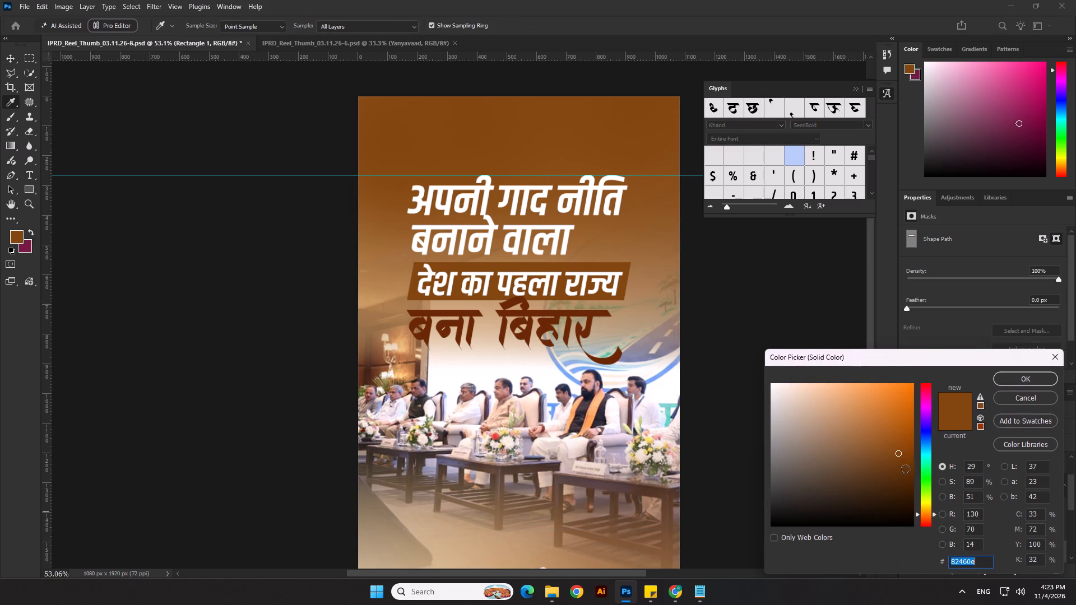
{"action": "left_click", "coordinate": [926, 502]}
{"action": "left_click", "coordinate": [926, 506]}
{"action": "left_click_drag", "start_coordinate": [902, 407], "coordinate": [929, 343]}
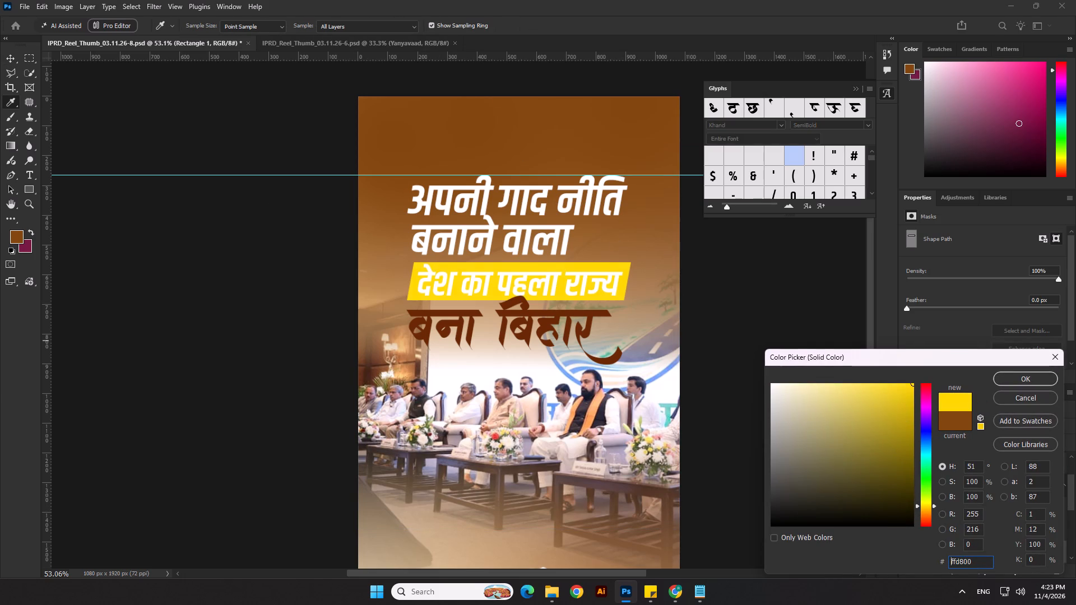
{"action": "left_click", "coordinate": [1013, 376]}
Recolor the देश का पहला राज्य text dark brown by sampling the color of the बना बिहार lettering.
{"action": "left_click", "coordinate": [575, 278]}
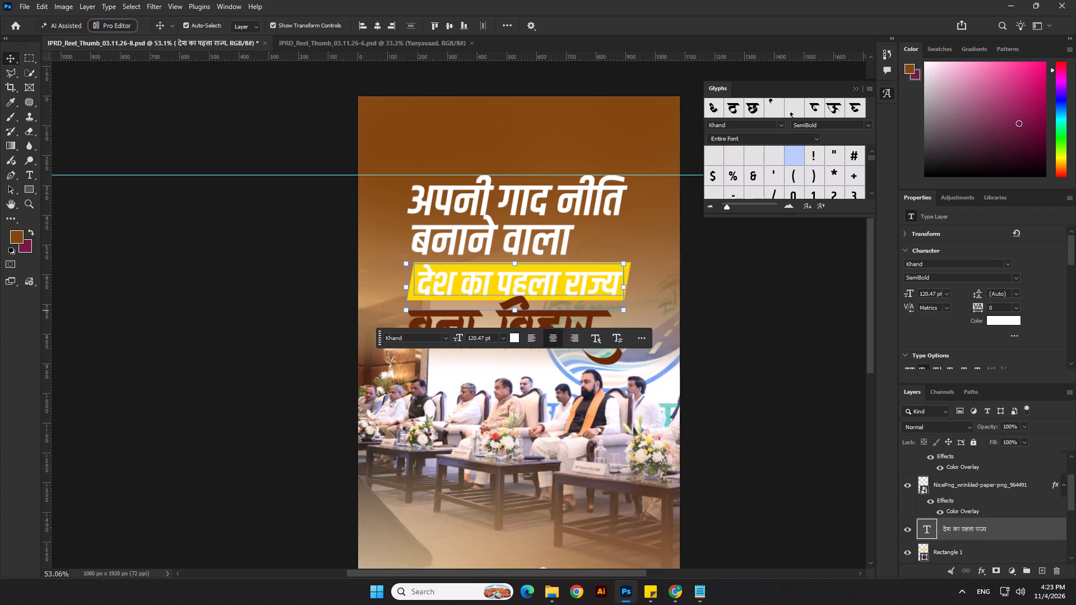
{"action": "left_click", "coordinate": [1012, 318]}
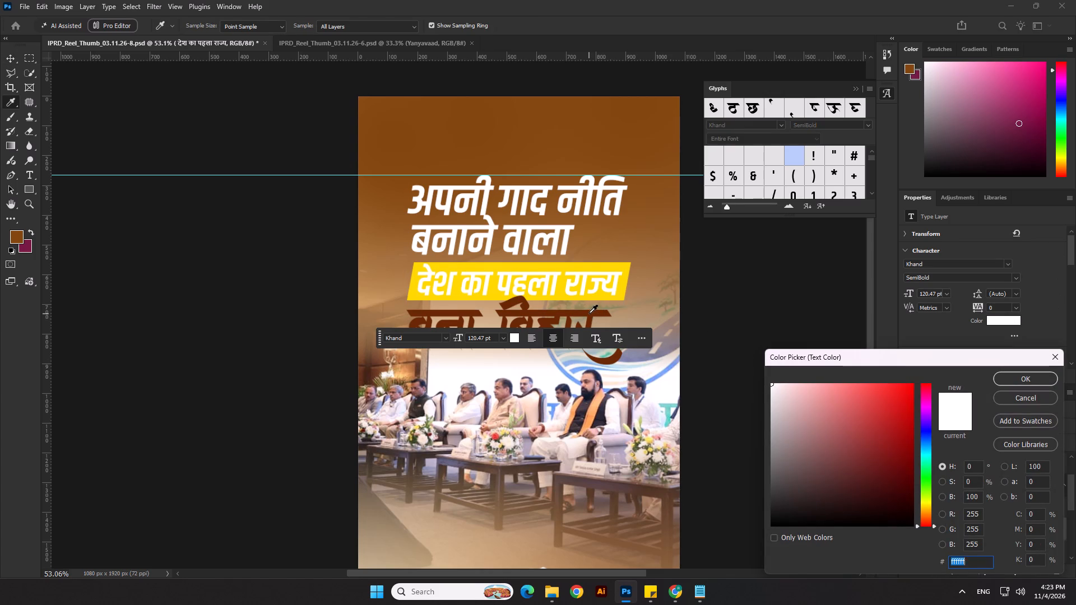
{"action": "left_click", "coordinate": [589, 313]}
{"action": "left_click", "coordinate": [1011, 379]}
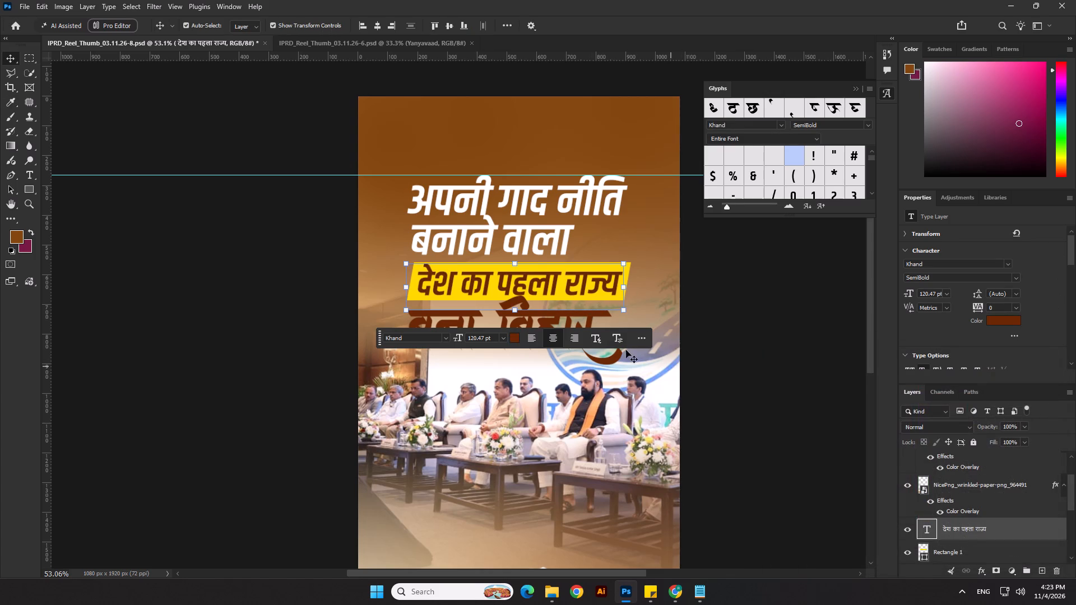
{"action": "left_click", "coordinate": [720, 324]}
Shift the बना बिहार lettering slightly to the right so it sits evenly beneath the yellow bar.
{"action": "scroll", "coordinate": [641, 332], "scroll_direction": "down", "scroll_amount": 1}
{"action": "left_click_drag", "start_coordinate": [592, 326], "coordinate": [603, 326]}
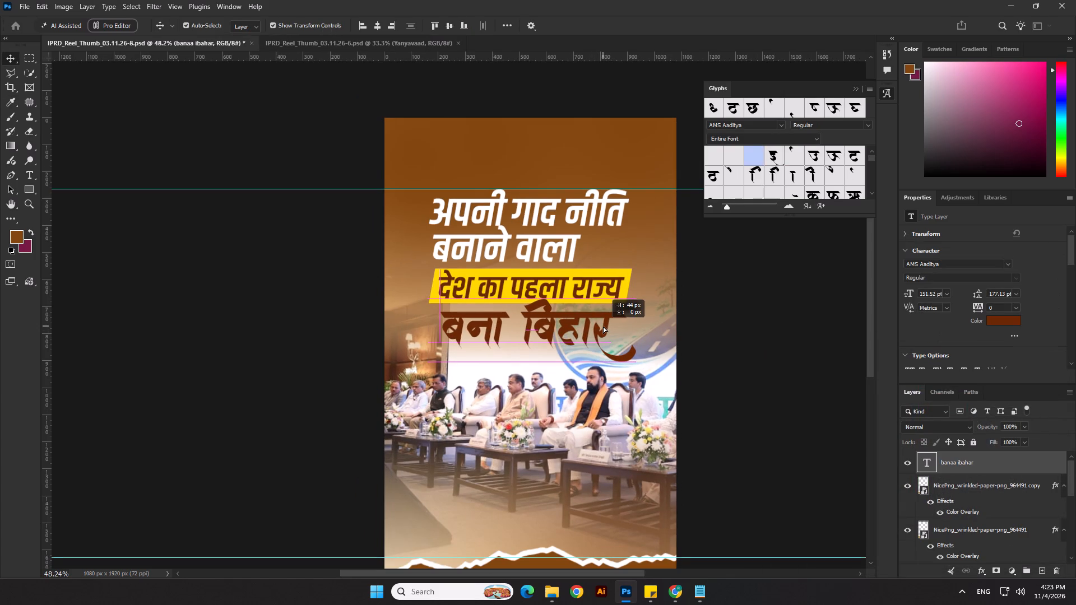
{"action": "left_click_drag", "start_coordinate": [603, 326], "coordinate": [600, 326]}
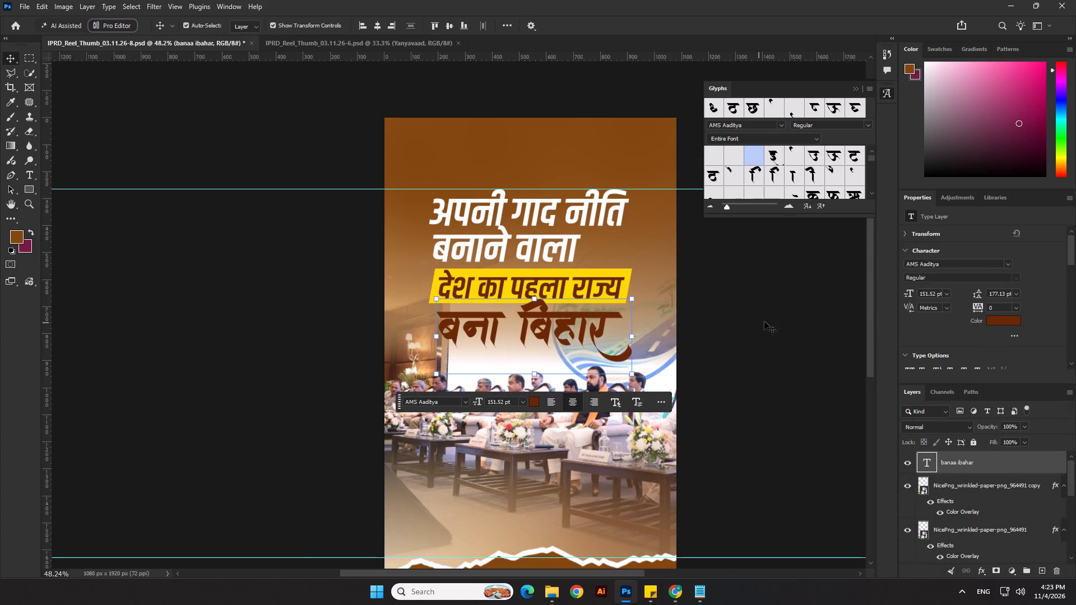
{"action": "left_click", "coordinate": [771, 319]}
{"action": "scroll", "coordinate": [601, 314], "scroll_direction": "down", "scroll_amount": 2}
{"action": "left_click", "coordinate": [592, 327]}
{"action": "left_click", "coordinate": [1001, 323]}
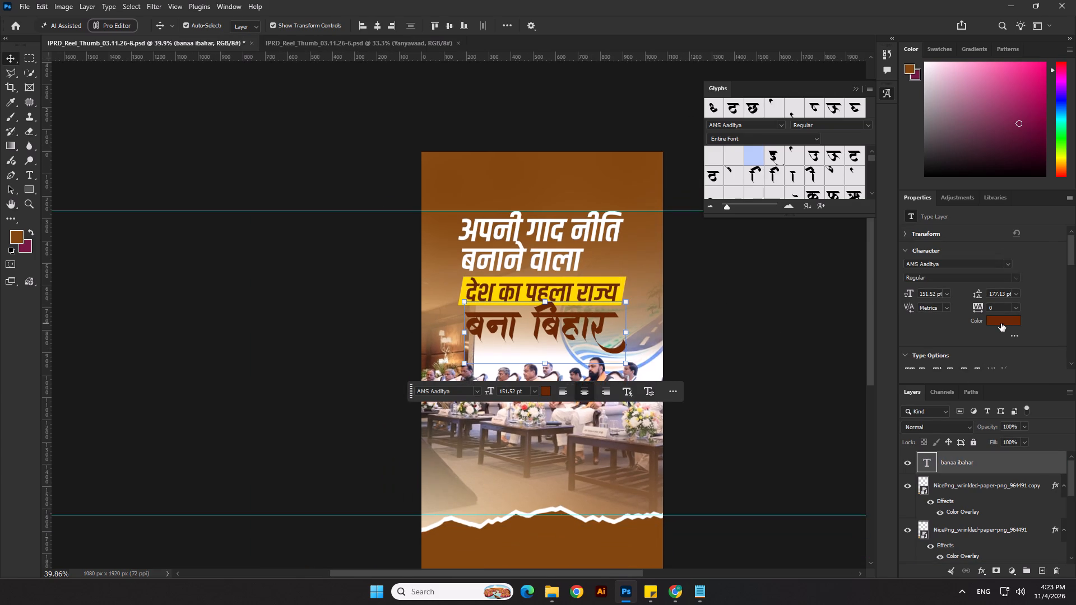
{"action": "left_click_drag", "start_coordinate": [842, 412], "coordinate": [640, 352]}
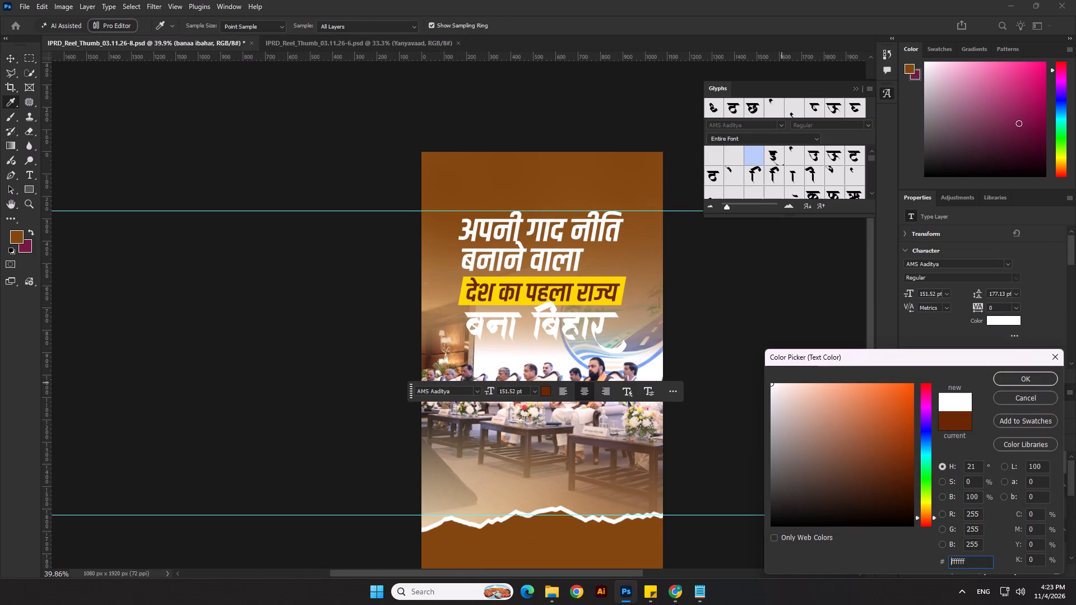
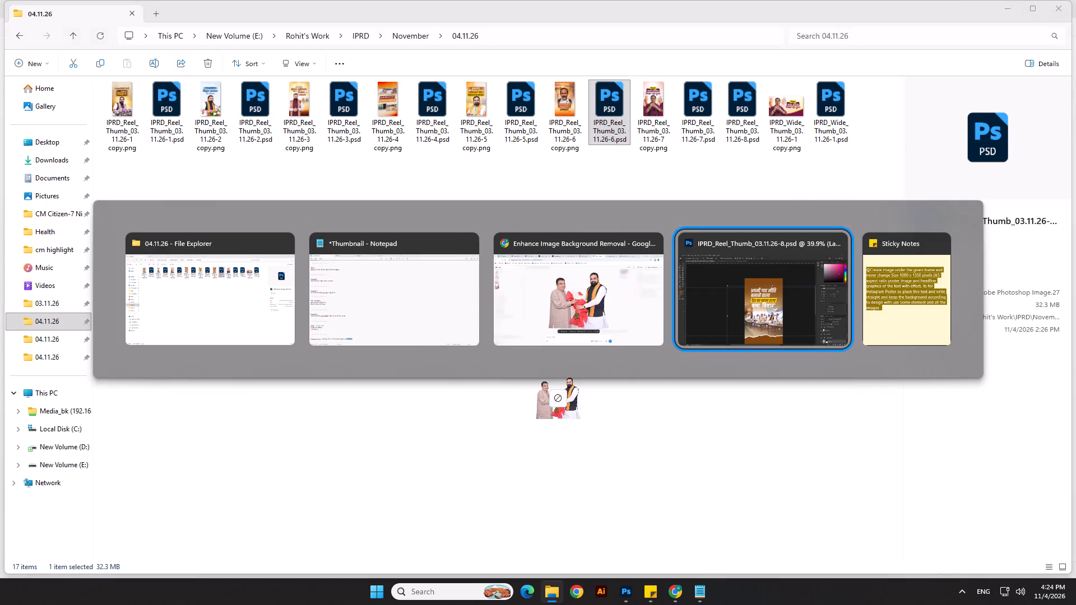
{"action": "left_click_drag", "start_coordinate": [558, 413], "coordinate": [536, 422]}
{"action": "left_click_drag", "start_coordinate": [539, 366], "coordinate": [542, 446]}
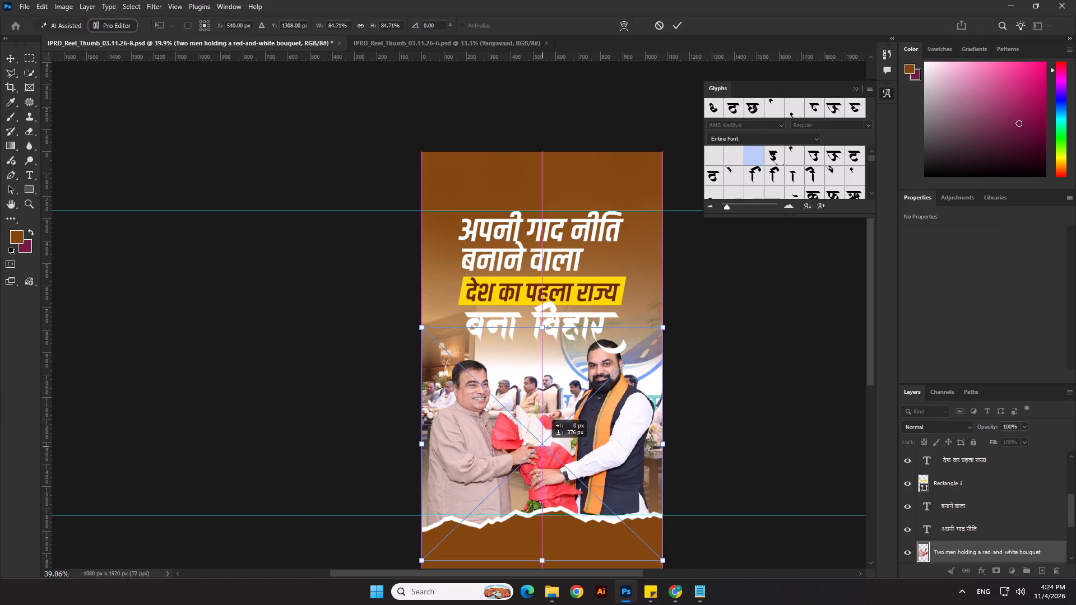
{"action": "left_click_drag", "start_coordinate": [542, 446], "coordinate": [546, 440]}
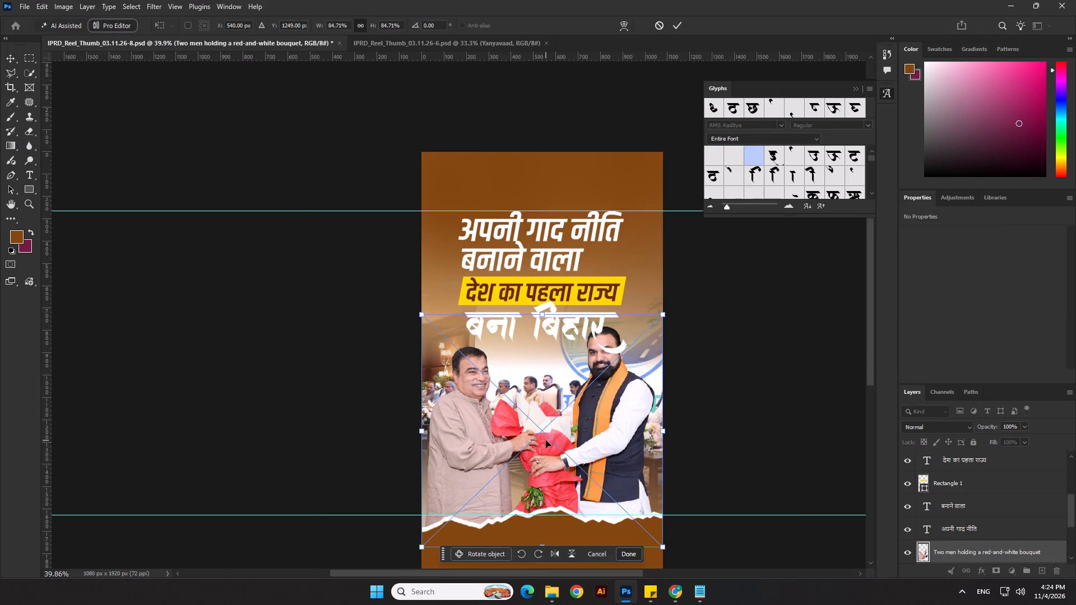
{"action": "key", "text": "Return"}
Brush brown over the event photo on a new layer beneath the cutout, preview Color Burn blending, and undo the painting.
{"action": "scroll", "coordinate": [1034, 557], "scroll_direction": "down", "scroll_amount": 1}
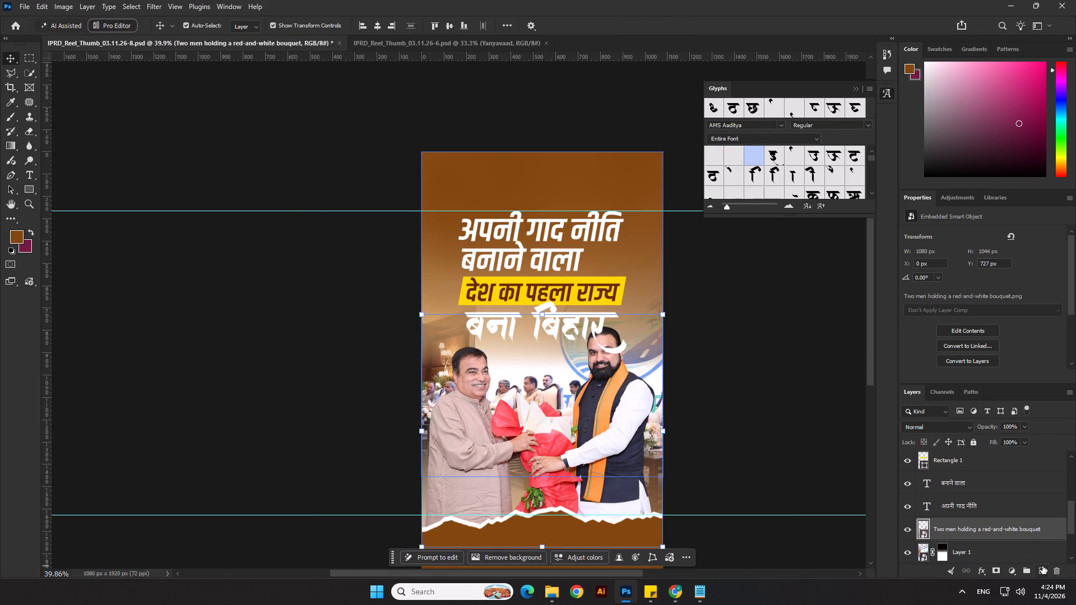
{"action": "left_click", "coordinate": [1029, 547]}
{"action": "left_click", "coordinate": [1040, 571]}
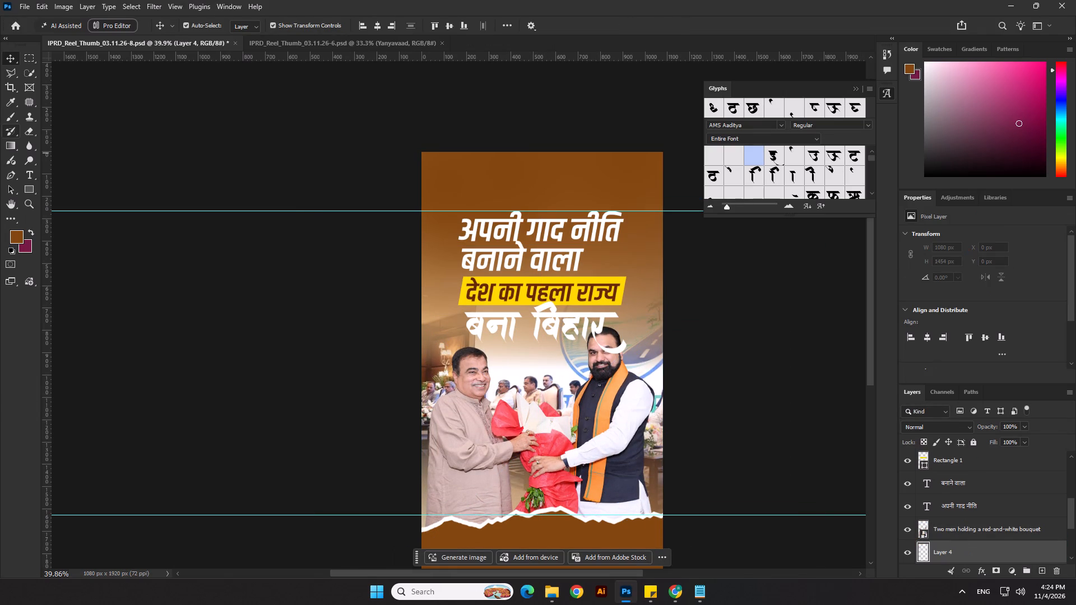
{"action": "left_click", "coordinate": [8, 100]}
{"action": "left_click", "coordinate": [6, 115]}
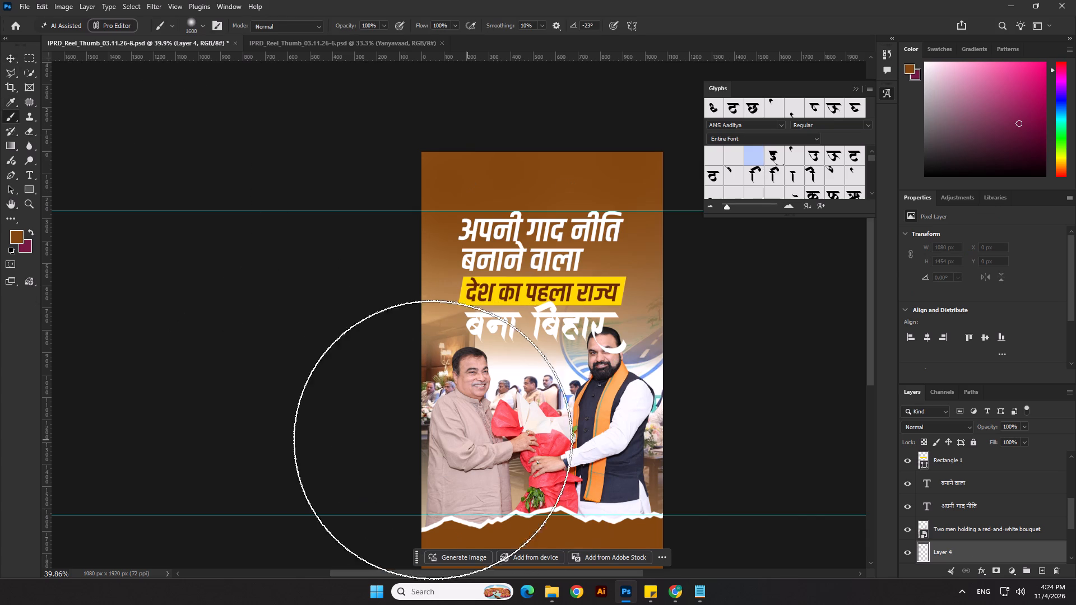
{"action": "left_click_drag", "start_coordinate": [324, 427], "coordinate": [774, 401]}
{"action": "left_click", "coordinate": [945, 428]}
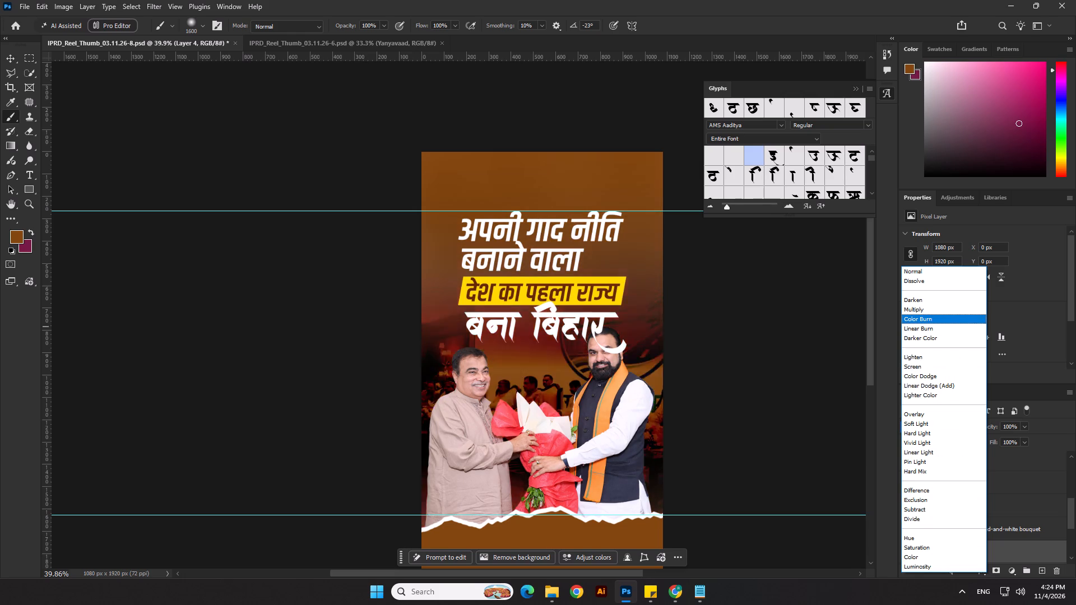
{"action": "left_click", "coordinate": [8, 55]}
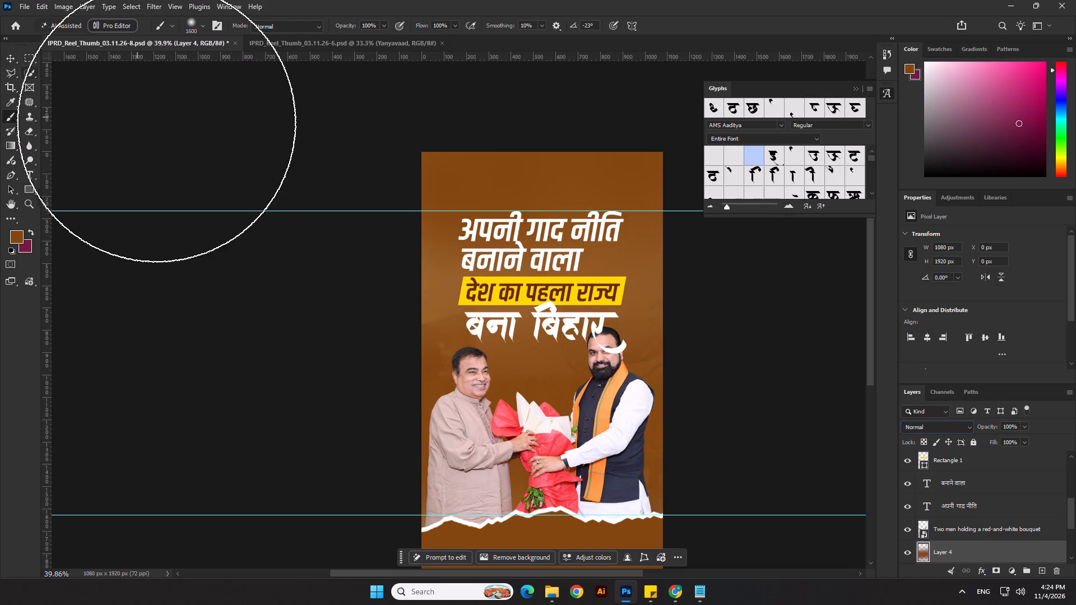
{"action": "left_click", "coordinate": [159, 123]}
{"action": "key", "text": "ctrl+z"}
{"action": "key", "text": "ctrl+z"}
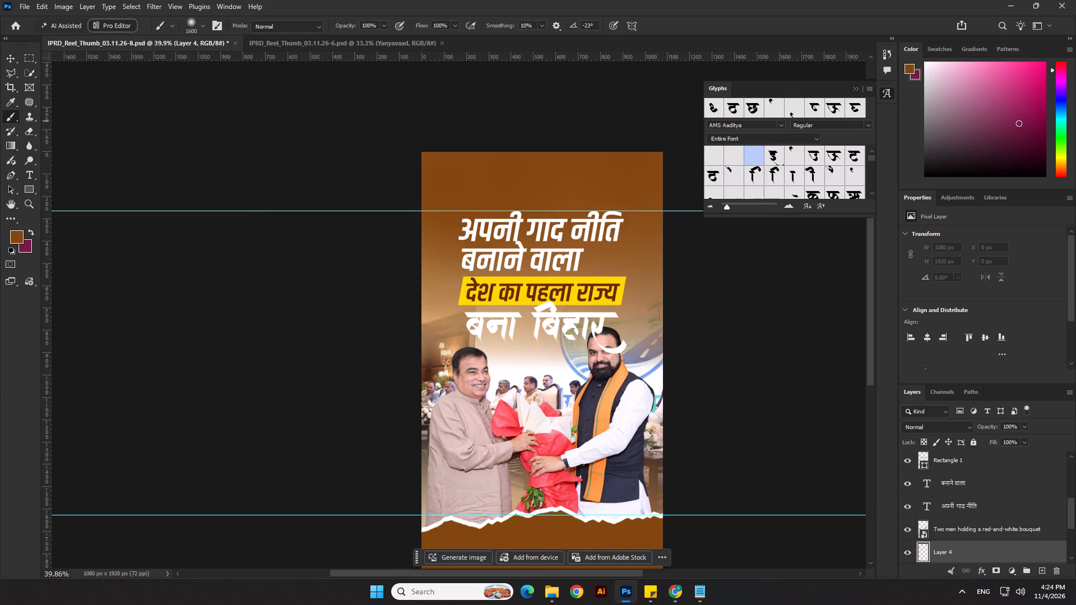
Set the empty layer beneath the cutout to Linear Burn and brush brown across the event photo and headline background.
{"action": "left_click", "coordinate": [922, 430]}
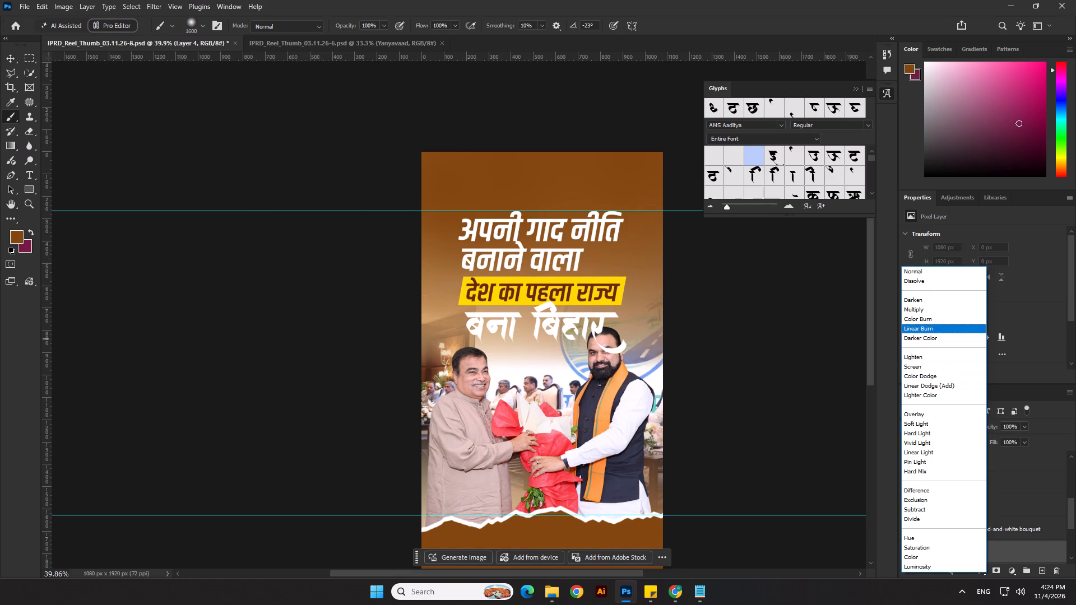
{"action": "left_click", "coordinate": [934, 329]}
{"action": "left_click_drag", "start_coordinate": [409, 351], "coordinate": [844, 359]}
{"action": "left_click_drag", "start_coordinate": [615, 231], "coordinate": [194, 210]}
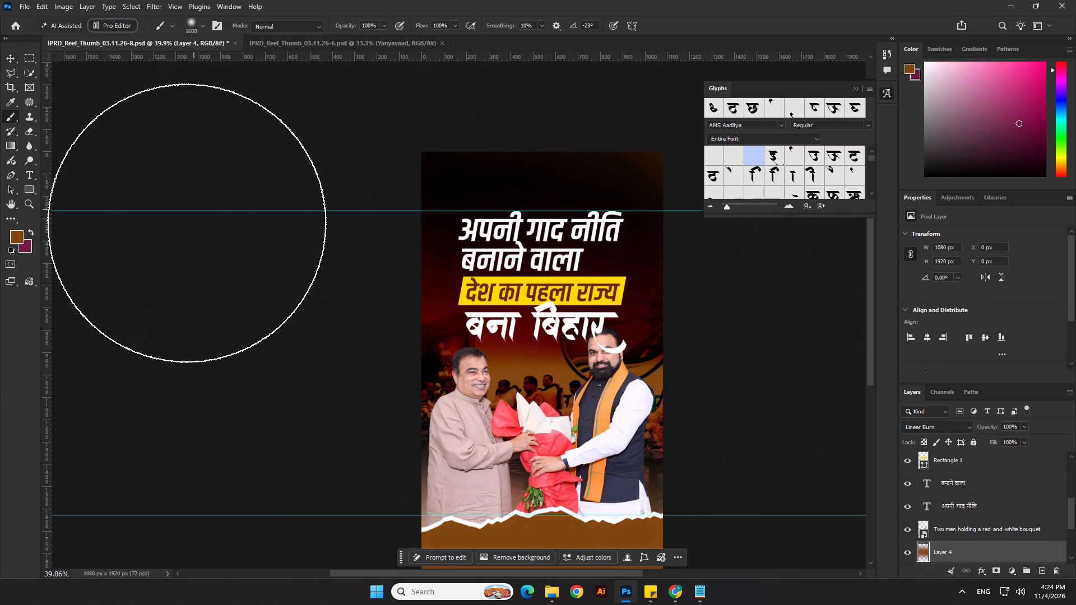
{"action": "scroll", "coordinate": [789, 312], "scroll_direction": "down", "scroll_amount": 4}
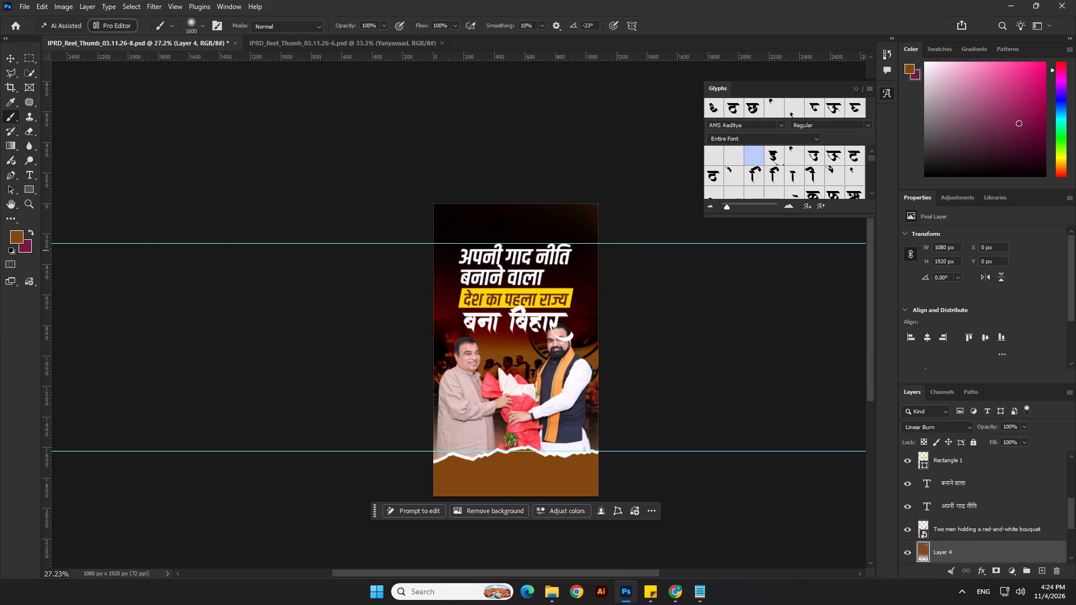
Scale down the headline lines, yellow bar and बना बिहार lettering together, keeping the block centered above the two men.
{"action": "left_click", "coordinate": [7, 62]}
{"action": "left_click", "coordinate": [170, 145]}
{"action": "scroll", "coordinate": [477, 297], "scroll_direction": "up", "scroll_amount": 2}
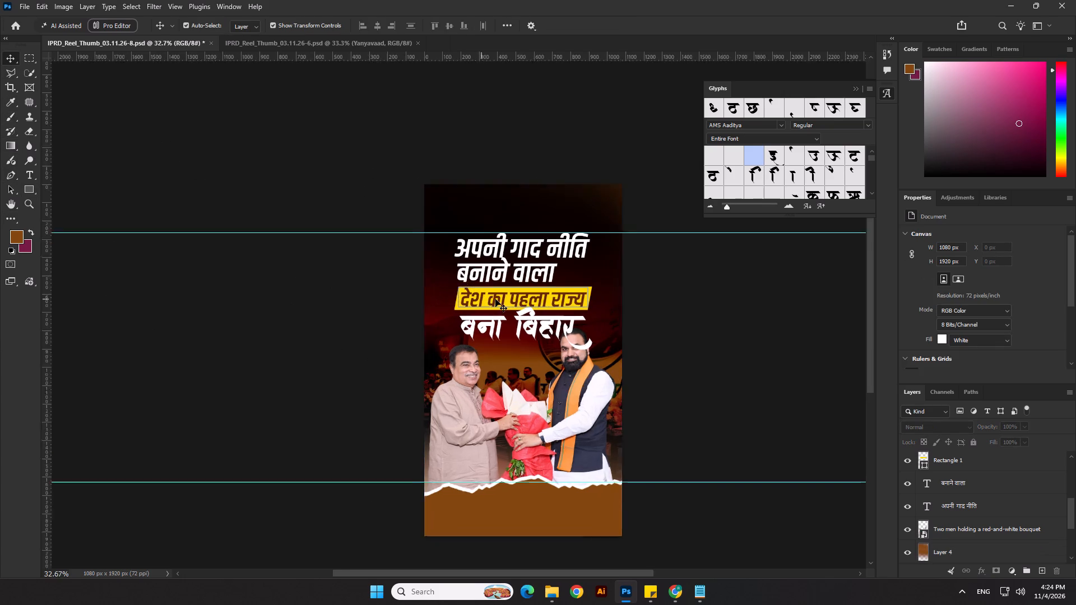
{"action": "scroll", "coordinate": [495, 299], "scroll_direction": "up", "scroll_amount": 6}
{"action": "left_click", "coordinate": [621, 278], "text": "shift"}
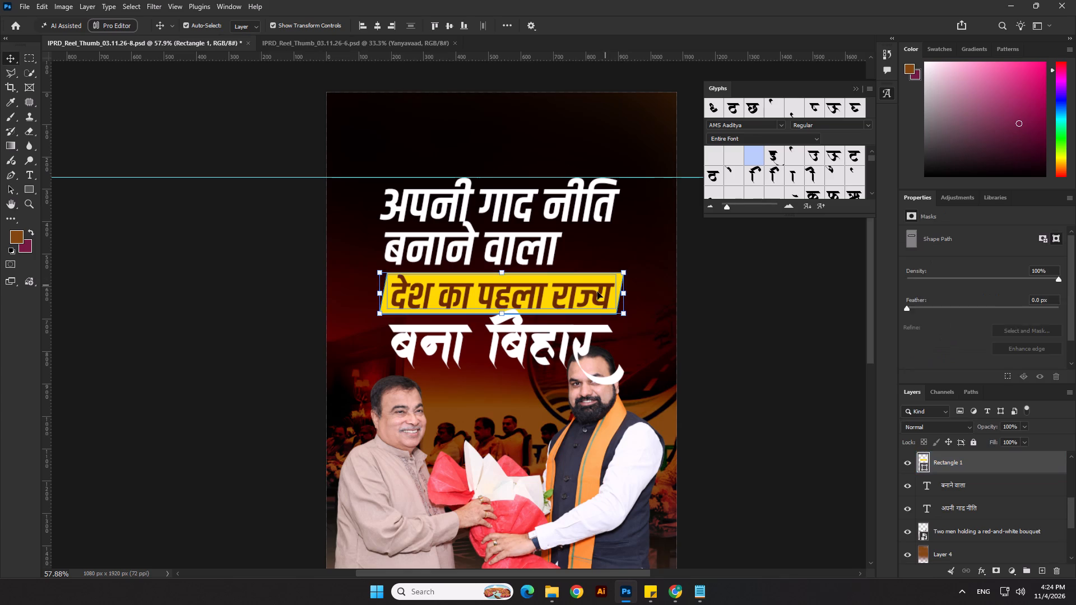
{"action": "left_click", "coordinate": [596, 293], "text": "shift"}
{"action": "left_click", "coordinate": [540, 248], "text": "shift"}
{"action": "left_click", "coordinate": [559, 199], "text": "shift"}
{"action": "left_click", "coordinate": [540, 343], "text": "shift"}
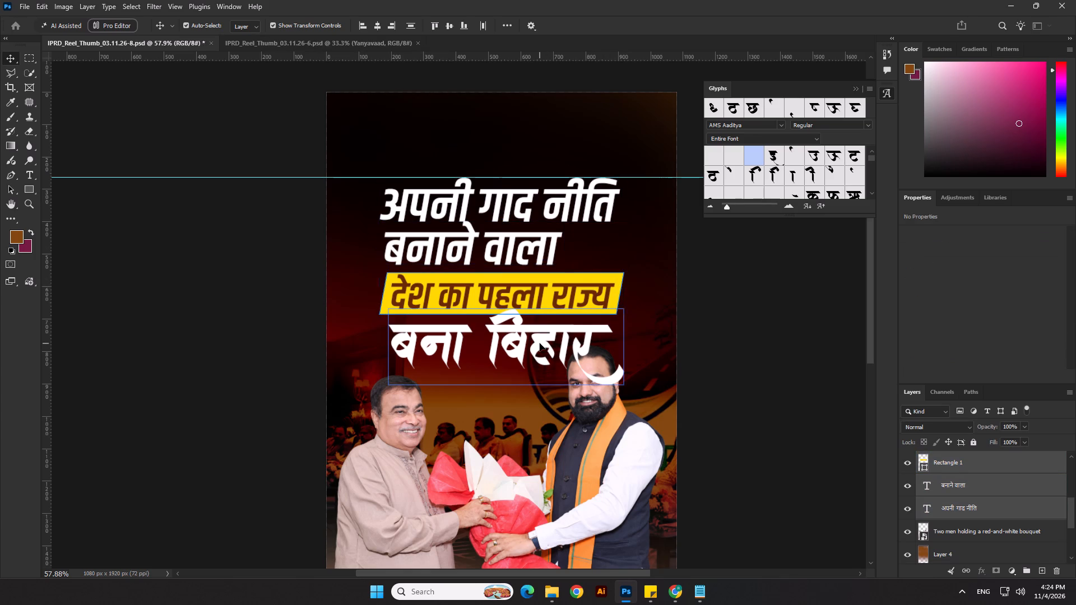
{"action": "left_click_drag", "start_coordinate": [504, 391], "coordinate": [509, 360]}
{"action": "key", "text": "Return"}
{"action": "left_click", "coordinate": [750, 401]}
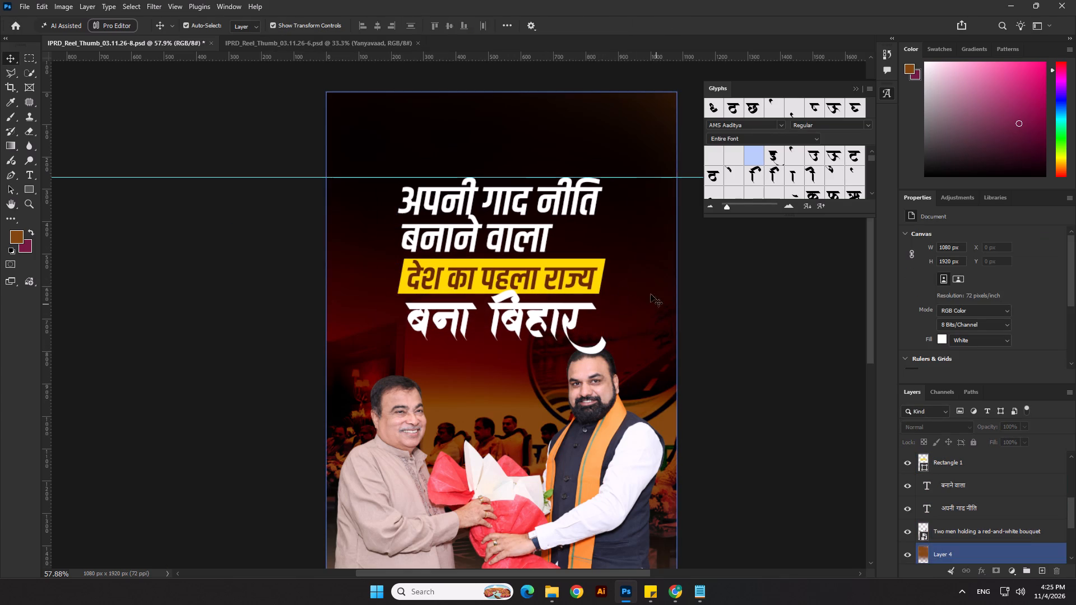
Recolor the yellow bar dark brown by sampling the color of the देश का पहला राज्य text.
{"action": "left_click", "coordinate": [602, 261]}
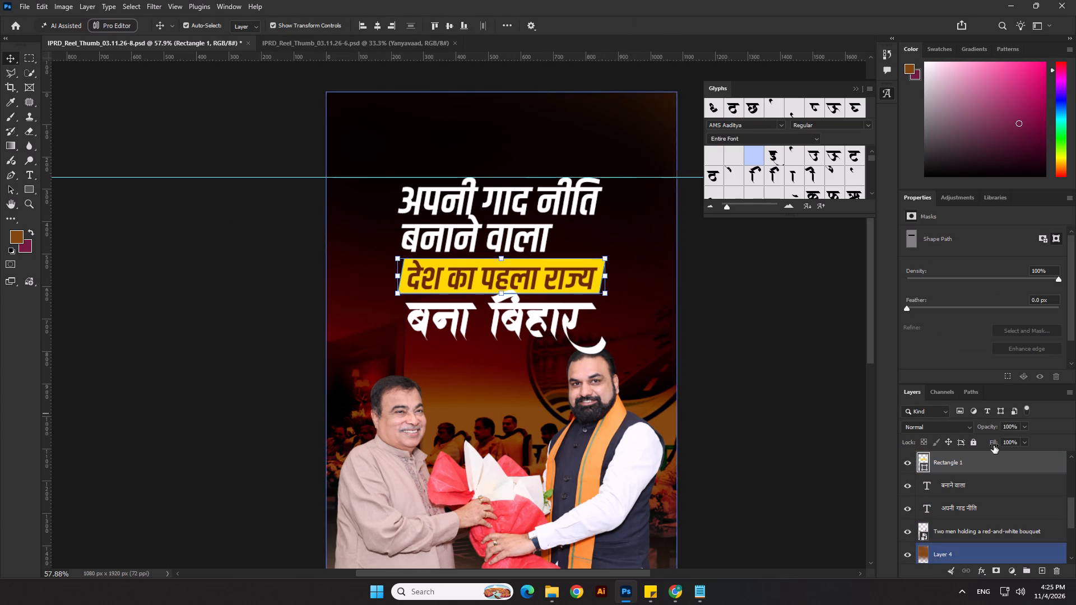
{"action": "double_click", "coordinate": [925, 469]}
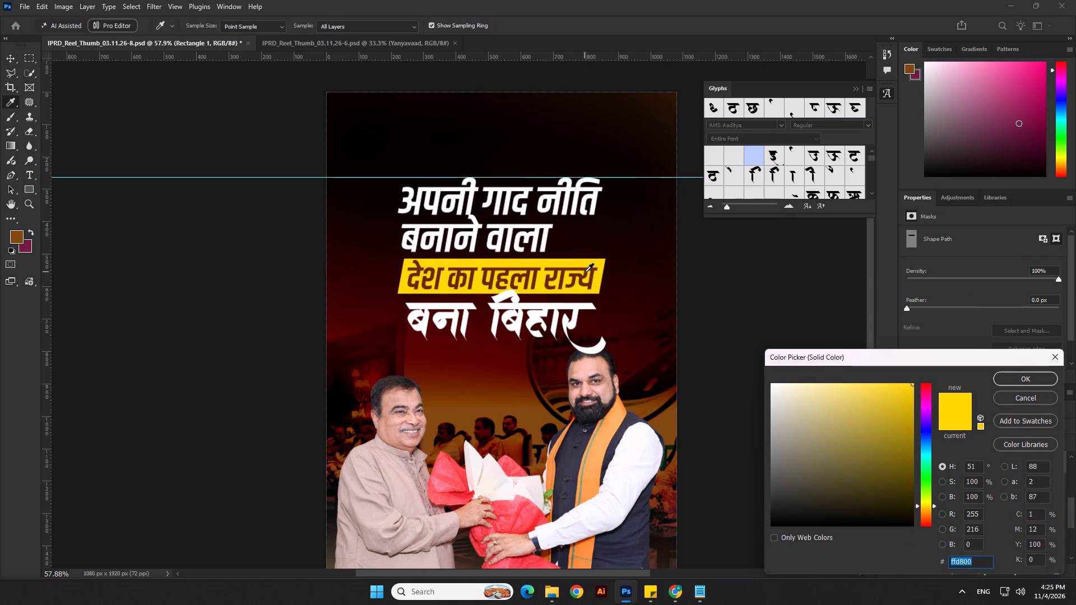
{"action": "left_click", "coordinate": [585, 271]}
{"action": "left_click", "coordinate": [1038, 376]}
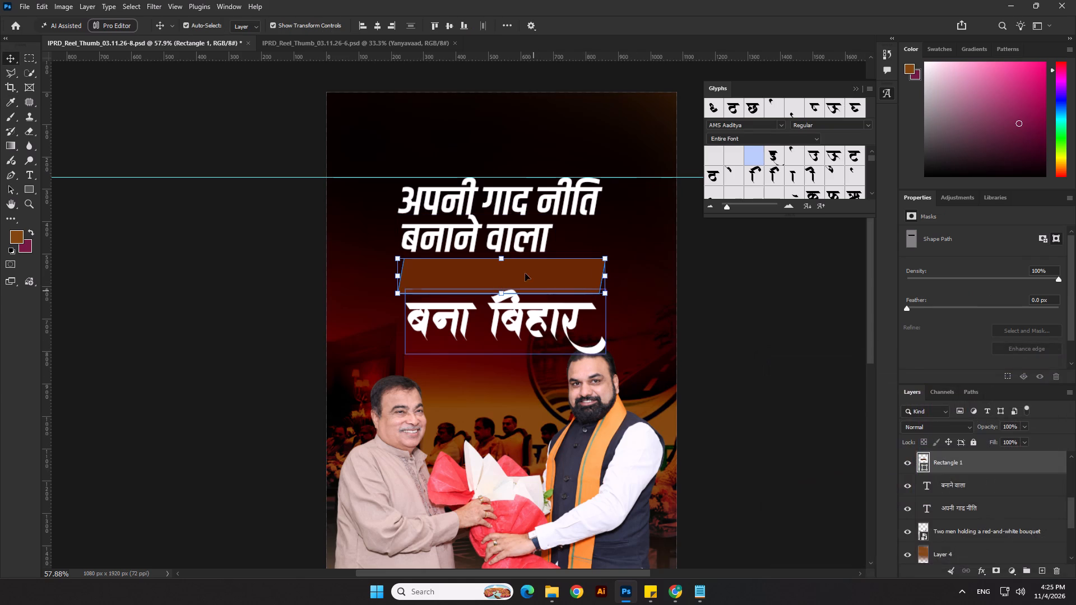
Change the देश का पहला राज्य text color to yellow, ffcc00.
{"action": "left_click", "coordinate": [522, 267]}
{"action": "left_click", "coordinate": [991, 318]}
{"action": "left_click_drag", "start_coordinate": [834, 420], "coordinate": [757, 373]}
{"action": "left_click", "coordinate": [925, 511]}
{"action": "left_click_drag", "start_coordinate": [888, 460], "coordinate": [922, 375]}
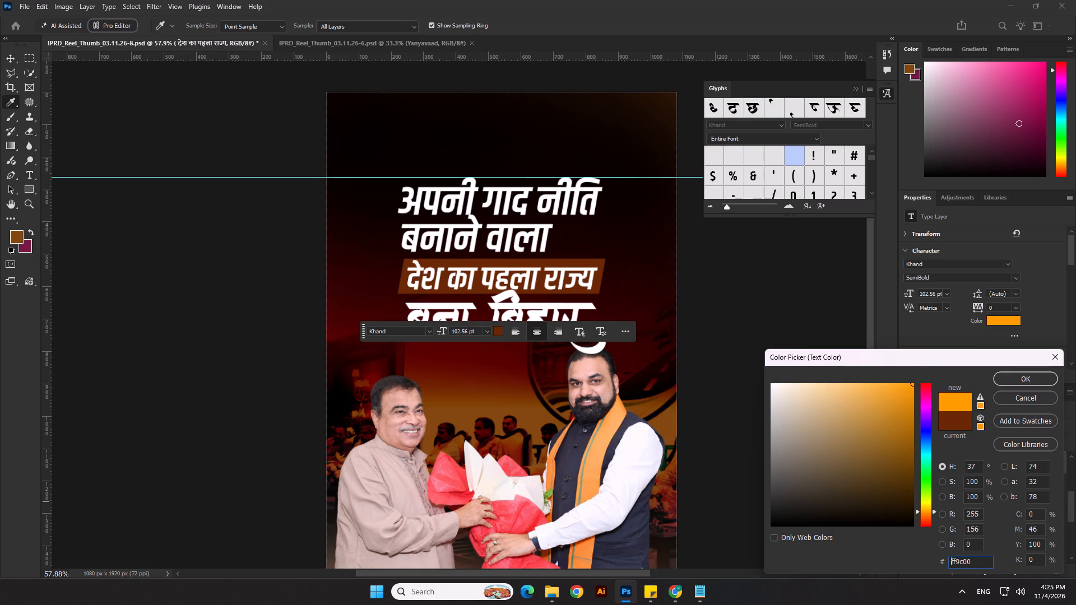
{"action": "left_click", "coordinate": [927, 507]}
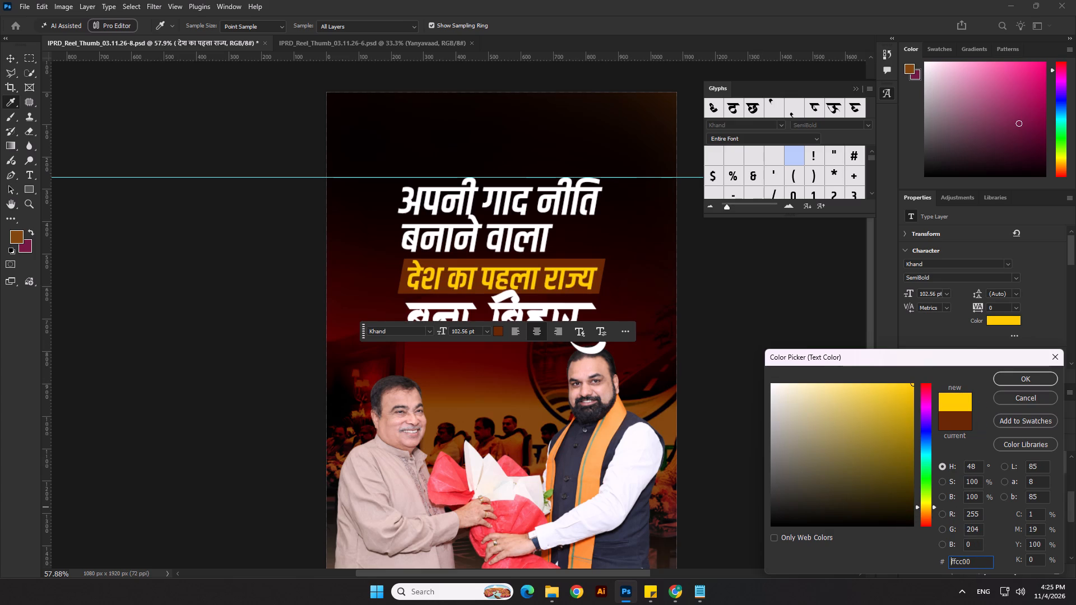
{"action": "left_click", "coordinate": [1003, 376]}
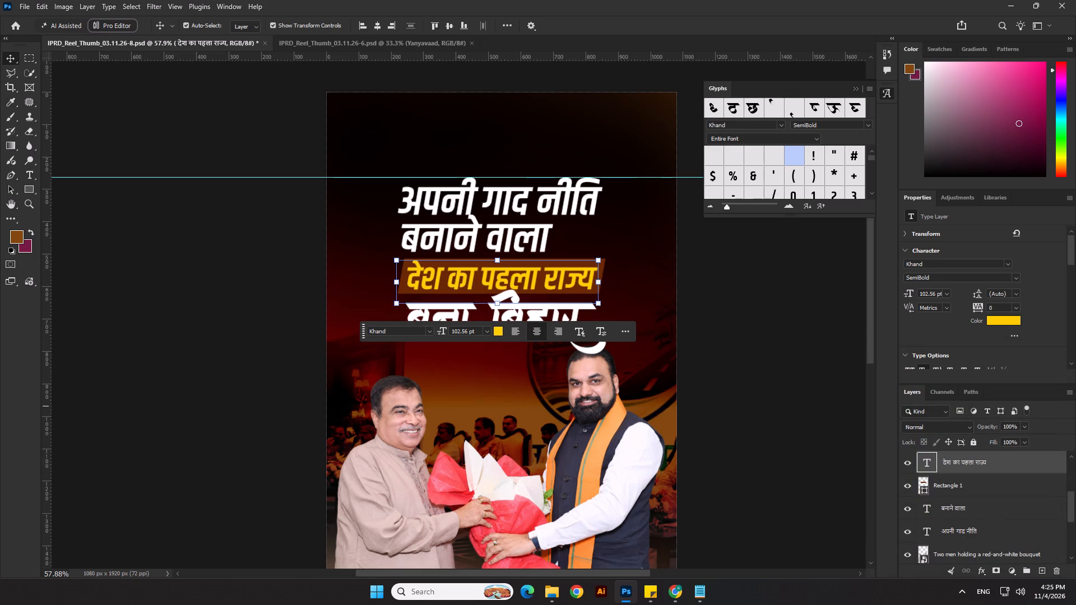
{"action": "left_click", "coordinate": [801, 406]}
Move the bouquet cutout to the top of the layer stack, above the बना बिहार lettering and torn-paper layers.
{"action": "left_click", "coordinate": [620, 458]}
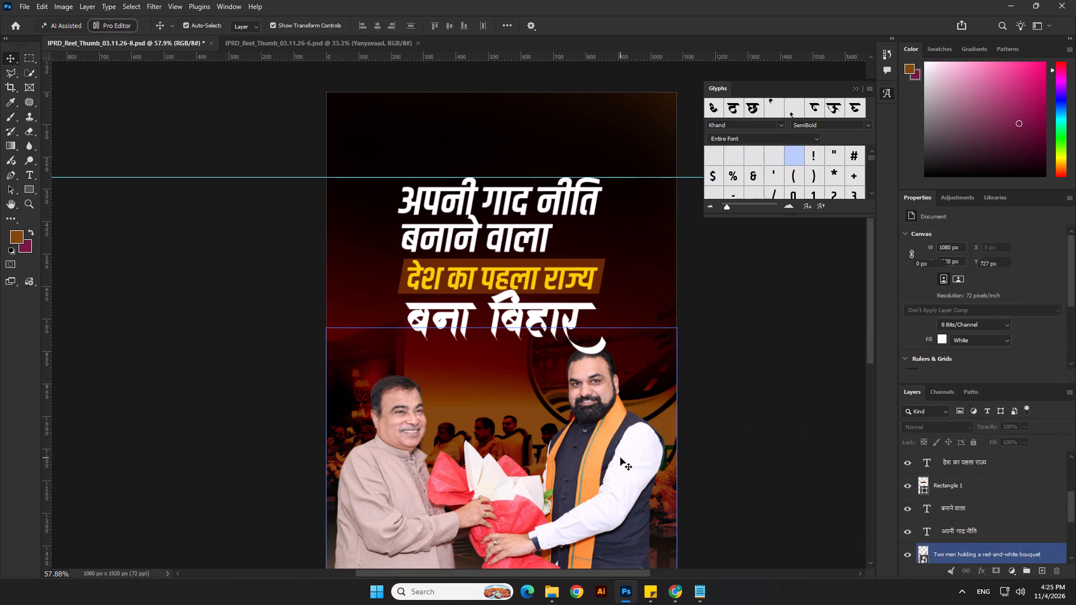
{"action": "left_click_drag", "start_coordinate": [974, 556], "coordinate": [988, 422]}
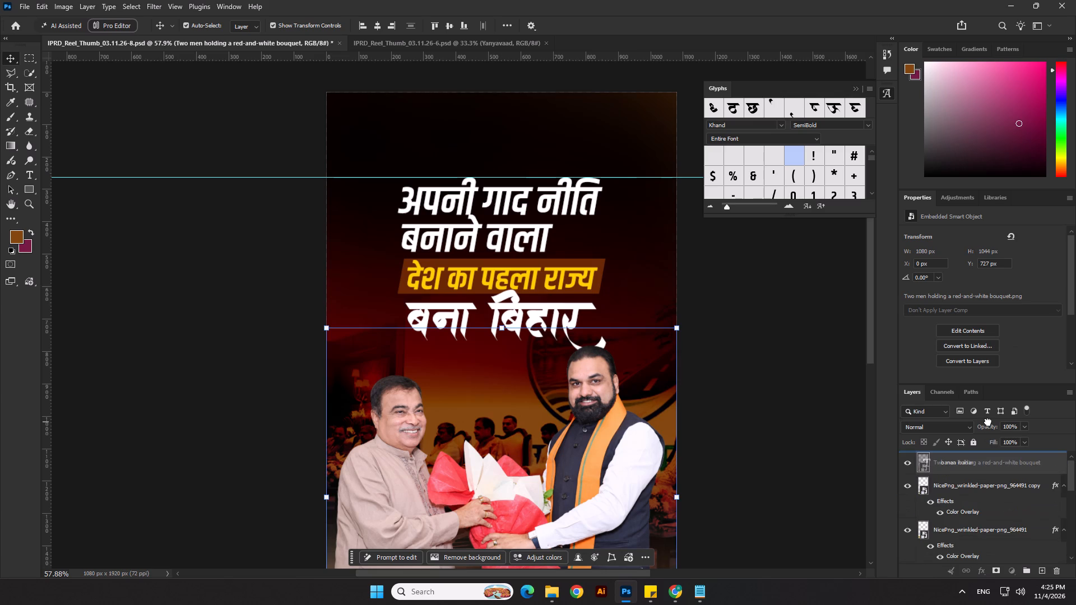
{"action": "left_click_drag", "start_coordinate": [988, 422], "coordinate": [984, 457]}
{"action": "left_click", "coordinate": [762, 441]}
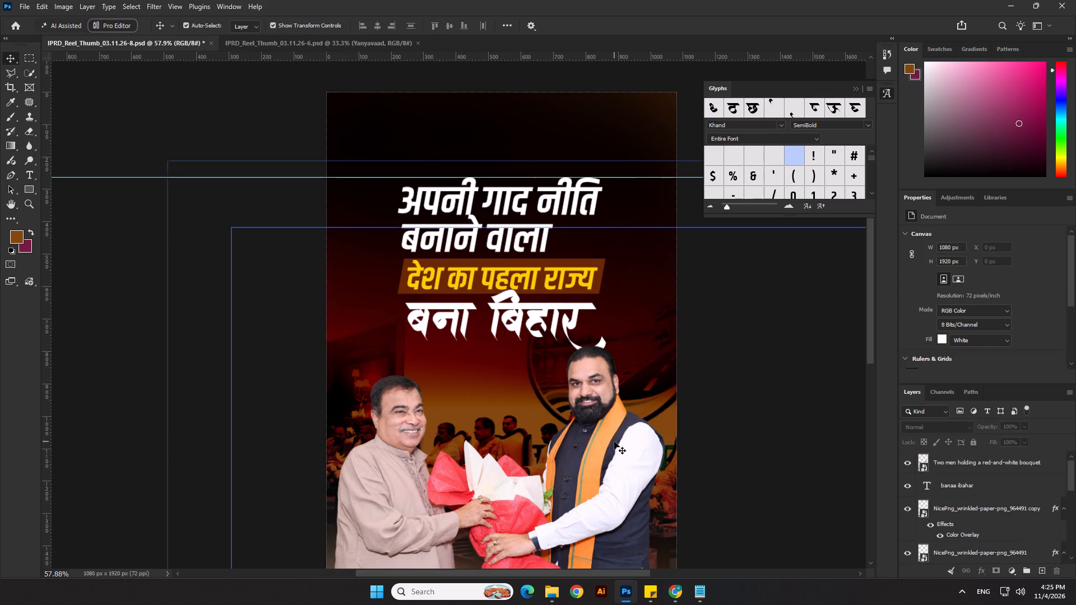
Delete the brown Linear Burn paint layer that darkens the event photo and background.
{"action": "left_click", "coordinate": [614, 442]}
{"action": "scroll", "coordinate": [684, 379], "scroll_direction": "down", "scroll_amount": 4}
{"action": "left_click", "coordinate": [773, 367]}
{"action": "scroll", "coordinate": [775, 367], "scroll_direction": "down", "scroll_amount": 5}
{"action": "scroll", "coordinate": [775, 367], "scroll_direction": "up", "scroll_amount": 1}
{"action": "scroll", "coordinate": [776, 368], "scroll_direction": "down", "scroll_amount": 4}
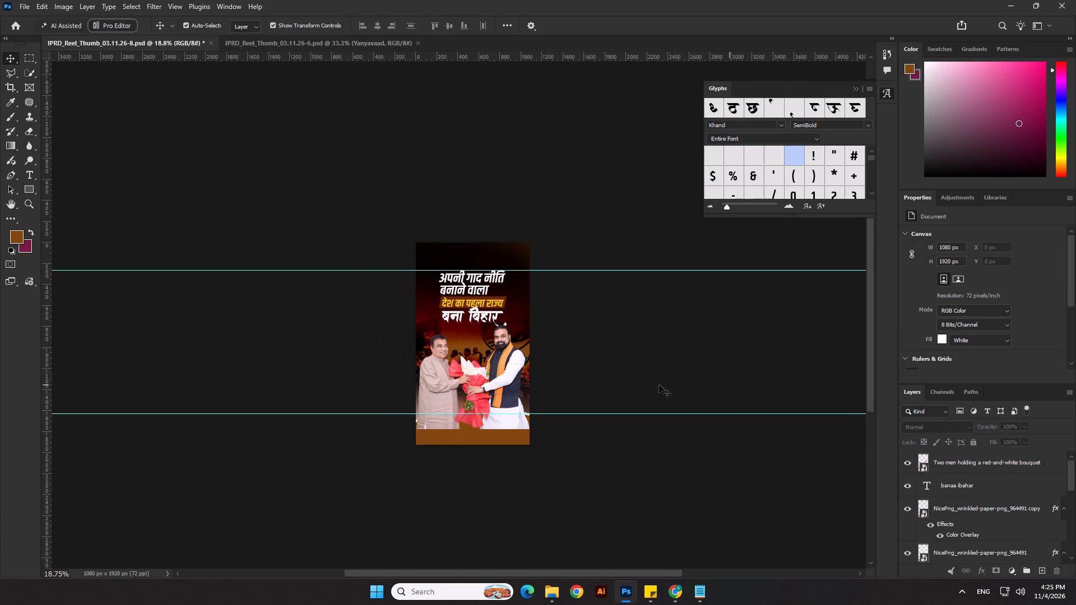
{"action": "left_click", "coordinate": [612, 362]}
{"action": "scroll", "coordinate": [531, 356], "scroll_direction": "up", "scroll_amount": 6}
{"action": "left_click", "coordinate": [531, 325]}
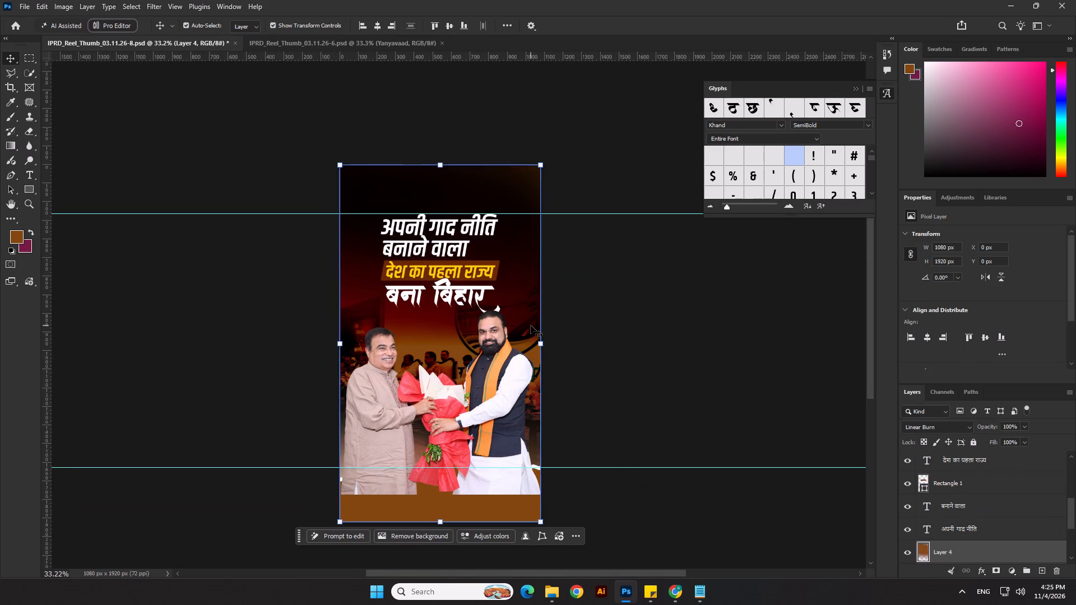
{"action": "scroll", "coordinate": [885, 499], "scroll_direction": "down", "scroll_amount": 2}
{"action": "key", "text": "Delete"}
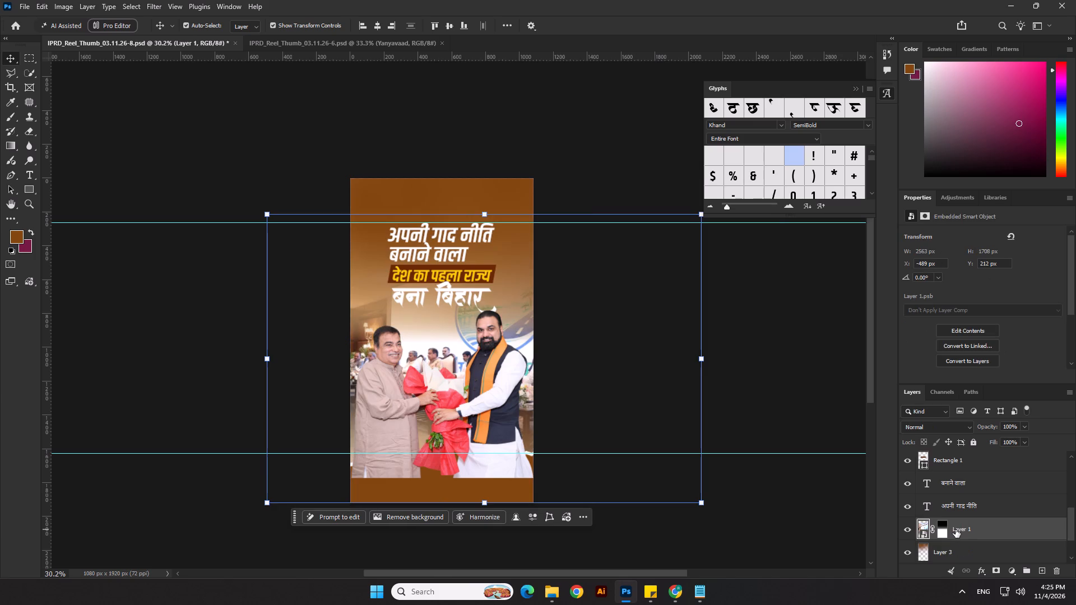
Lower the opacity of the masked event photo layer, Layer 1, to 70%.
{"action": "left_click", "coordinate": [615, 364]}
{"action": "left_click", "coordinate": [524, 331]}
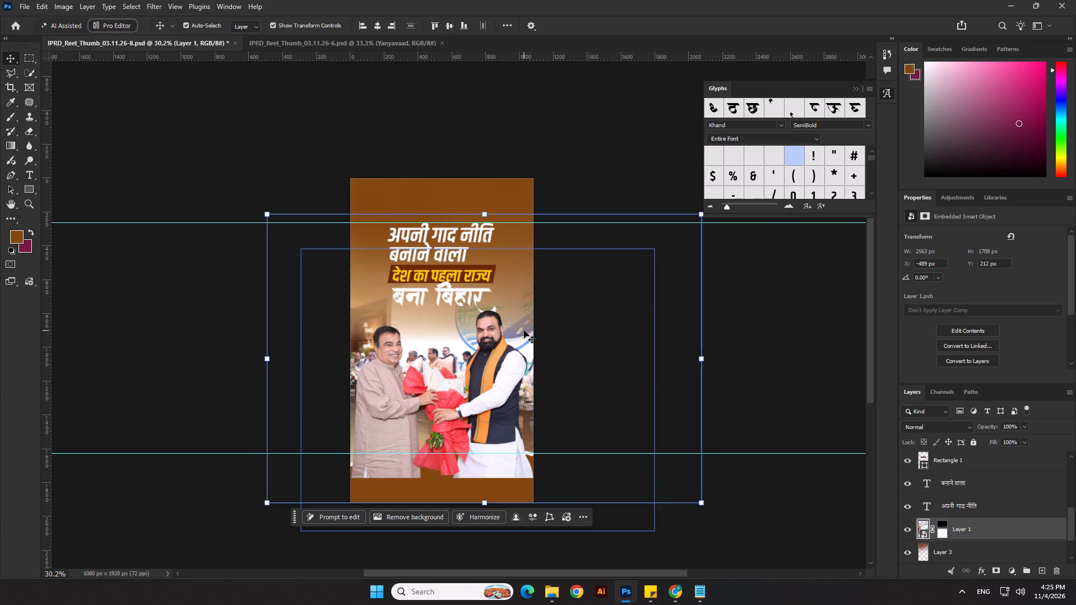
{"action": "left_click_drag", "start_coordinate": [991, 425], "coordinate": [973, 431]}
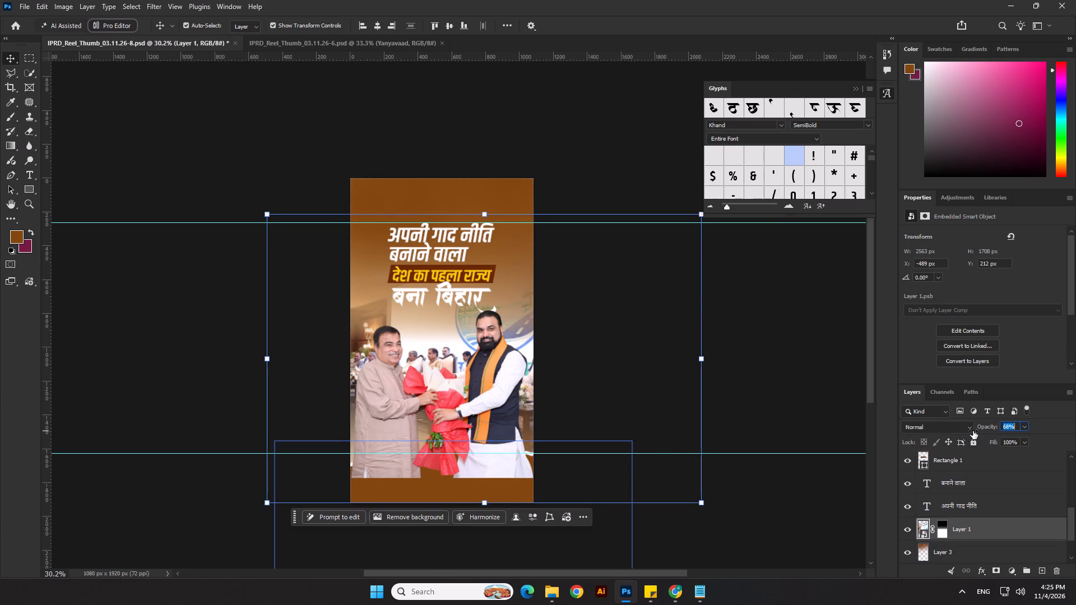
{"action": "left_click_drag", "start_coordinate": [973, 431], "coordinate": [974, 430]}
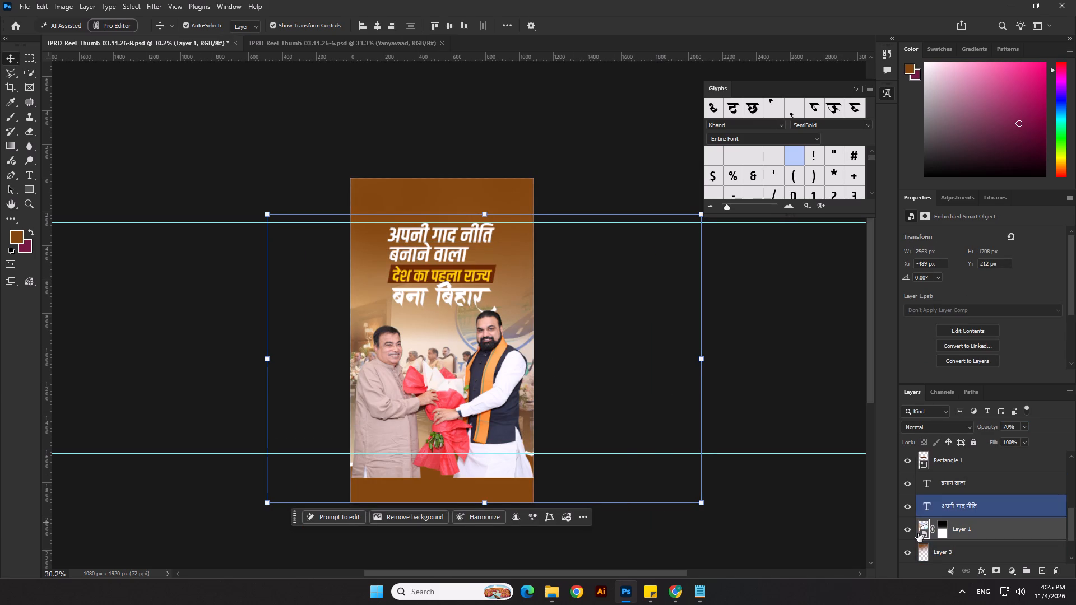
Hide the event photo layer, Layer 1, leaving the plain brown gradient behind the two men.
{"action": "left_click", "coordinate": [911, 530]}
{"action": "left_click", "coordinate": [748, 397]}
Move both wrinkled-paper torn-edge layers to the top of the layer stack, above the bouquet cutout.
{"action": "left_click", "coordinate": [504, 429]}
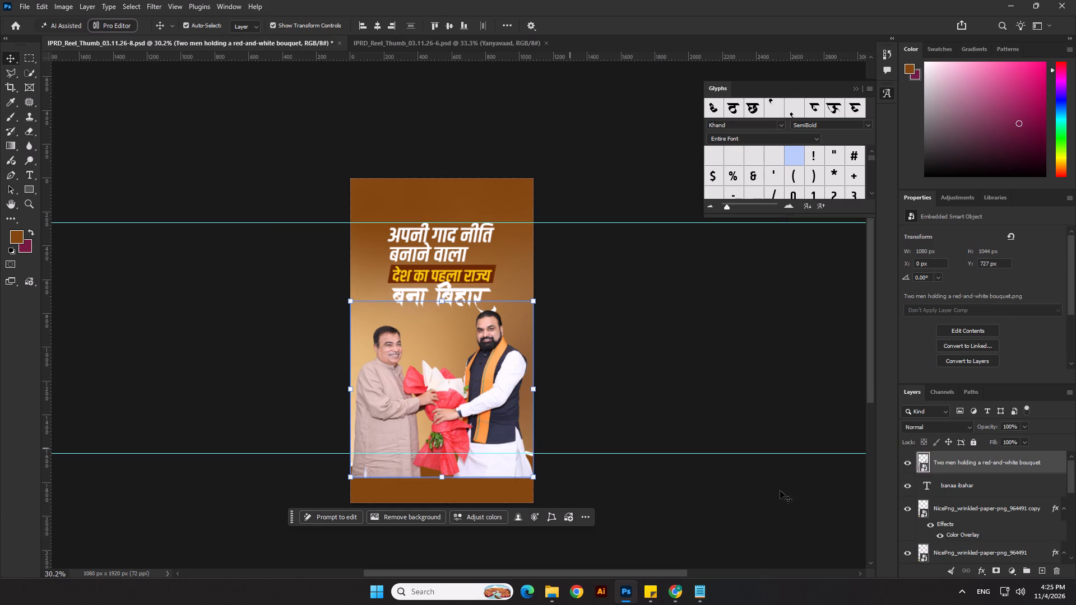
{"action": "scroll", "coordinate": [952, 515], "scroll_direction": "down", "scroll_amount": 8}
{"action": "left_click", "coordinate": [517, 499]}
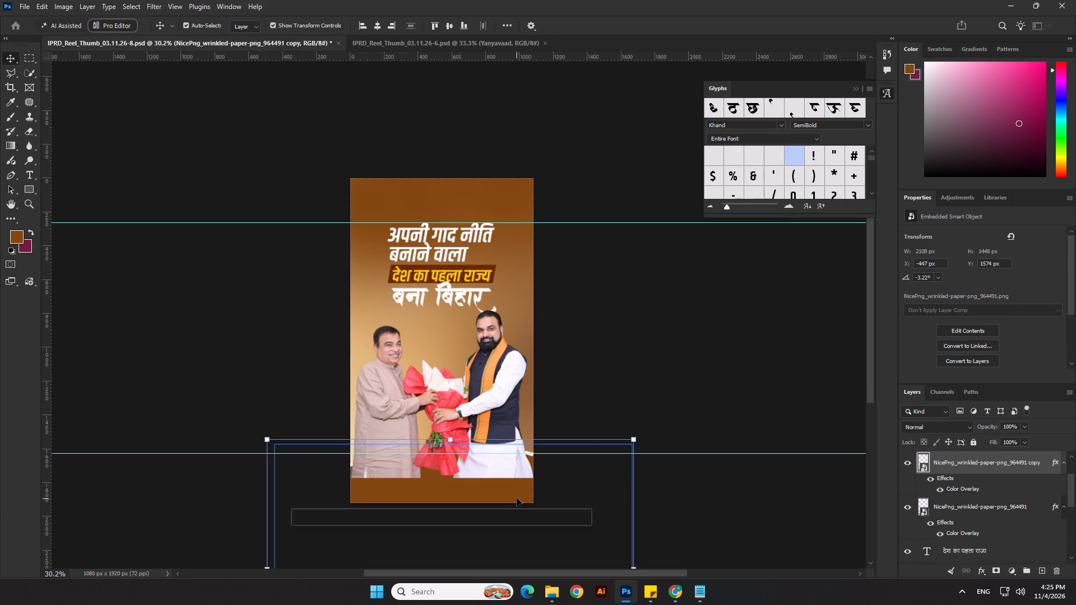
{"action": "left_click", "coordinate": [942, 506], "text": "ctrl"}
{"action": "left_click_drag", "start_coordinate": [958, 467], "coordinate": [956, 411]}
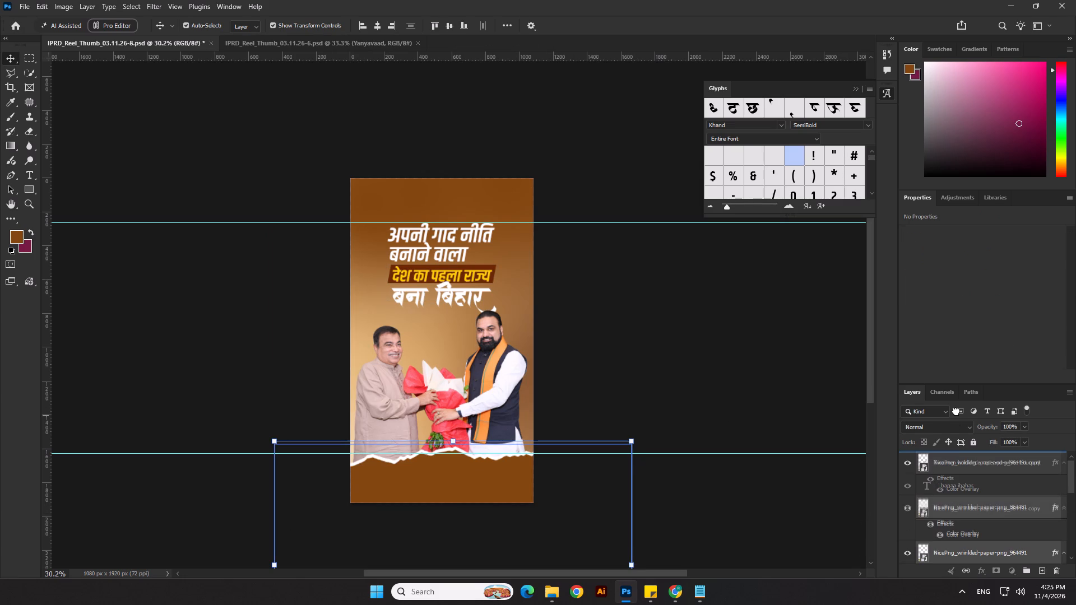
{"action": "left_click_drag", "start_coordinate": [956, 411], "coordinate": [955, 462]}
{"action": "left_click", "coordinate": [781, 388]}
Nudge the cutout of the two men with the bouquet slightly to the right on the canvas.
{"action": "scroll", "coordinate": [391, 335], "scroll_direction": "up", "scroll_amount": 2}
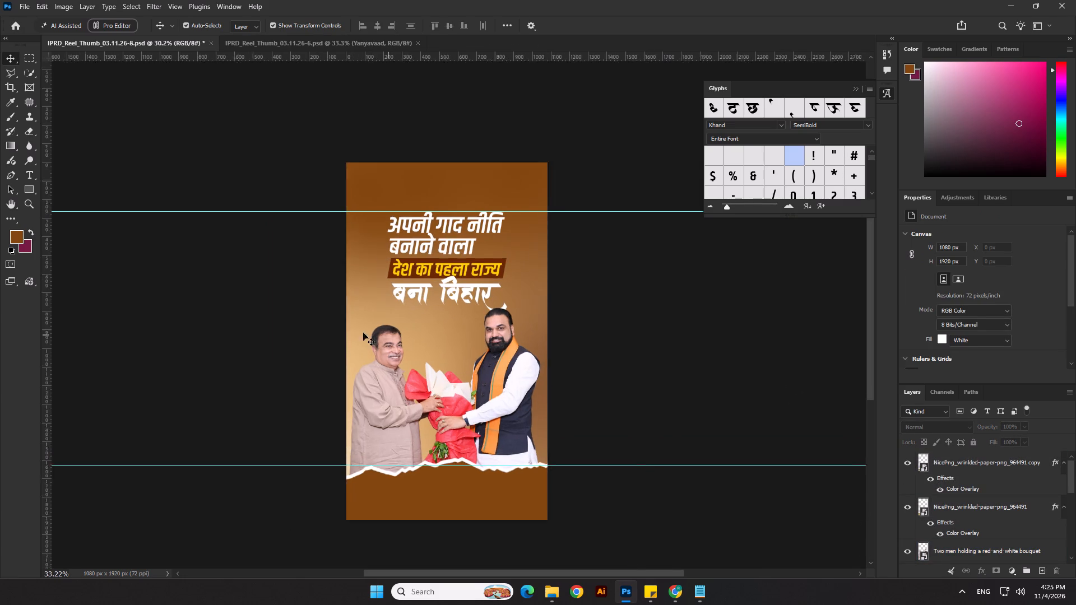
{"action": "scroll", "coordinate": [363, 333], "scroll_direction": "up", "scroll_amount": 1}
{"action": "left_click", "coordinate": [259, 336]}
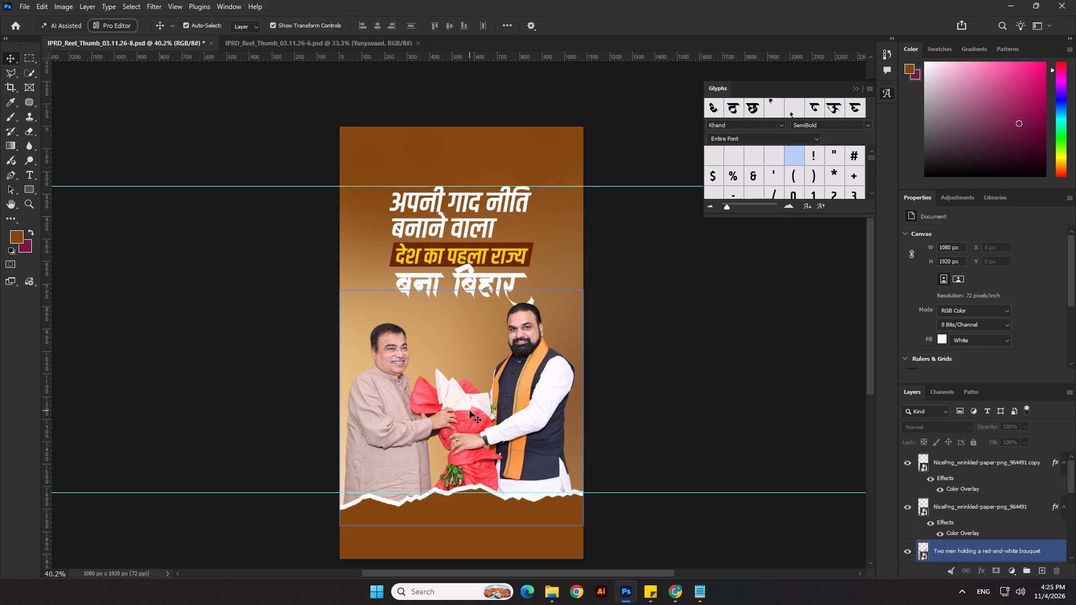
{"action": "left_click", "coordinate": [470, 411]}
{"action": "left_click", "coordinate": [684, 332]}
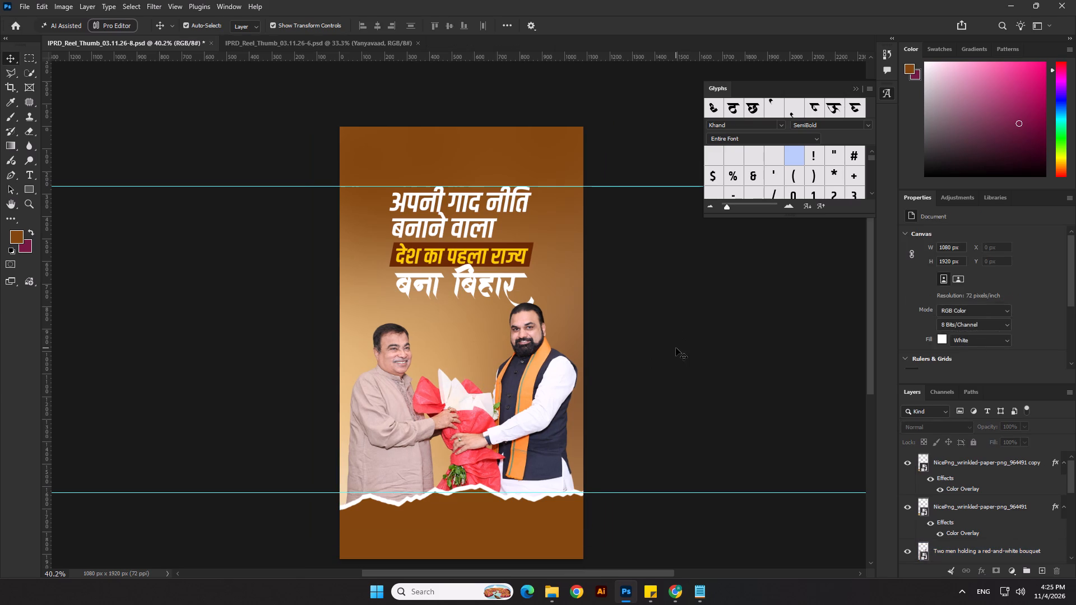
Switch to File Explorer showing the 04.11.26 folder of thumbnail files.
{"action": "key", "text": "alt+Tab"}
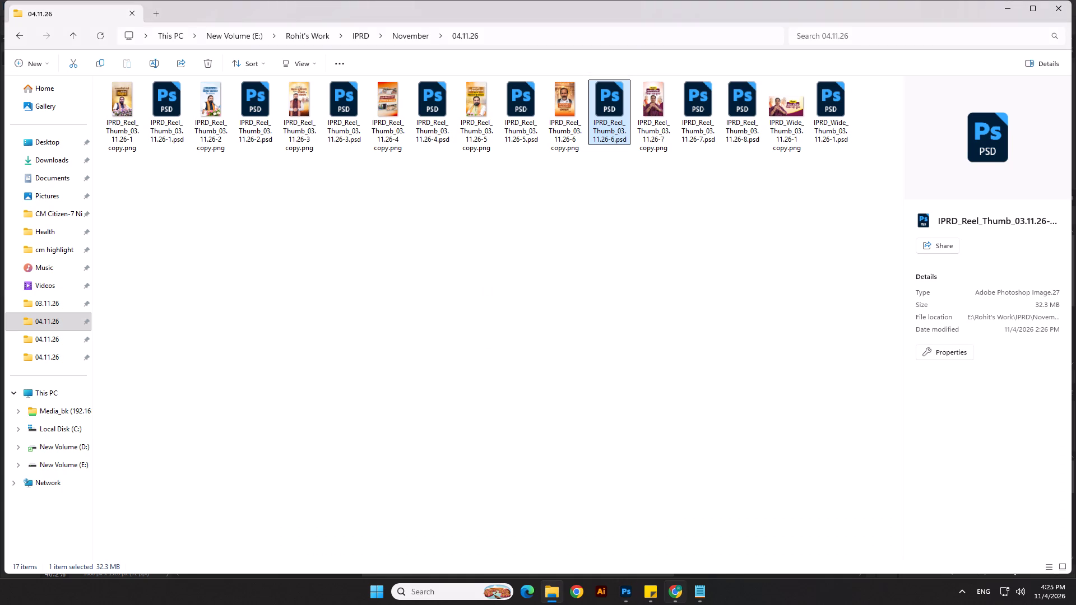
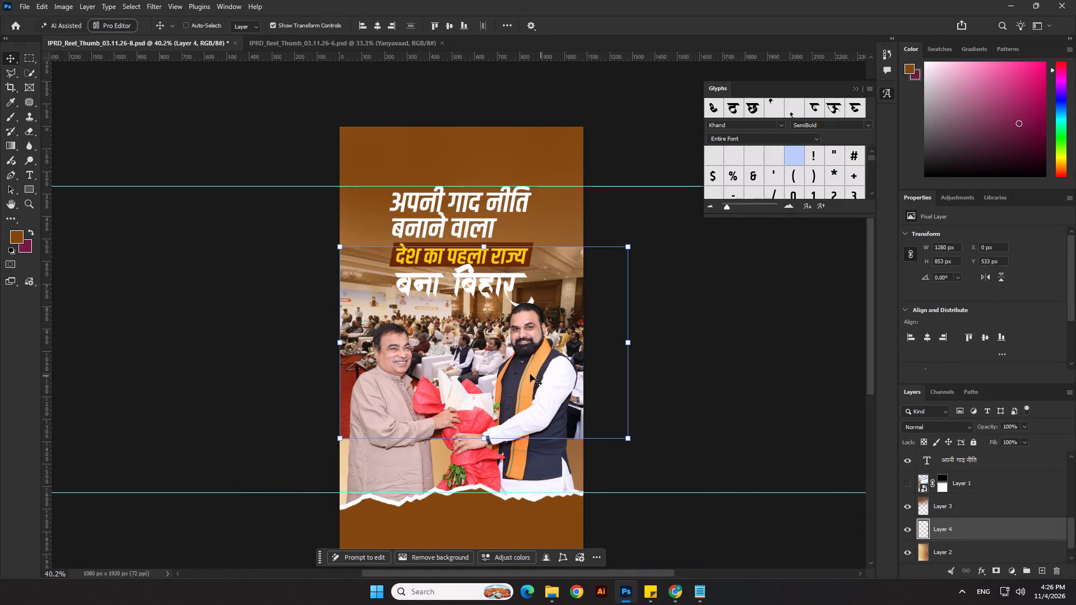
Enlarge the conference-hall photo on Layer 4 to about 1531 × 1020 px and move it down behind the two men, ending at the torn edge.
{"action": "left_click_drag", "start_coordinate": [475, 356], "coordinate": [474, 379]}
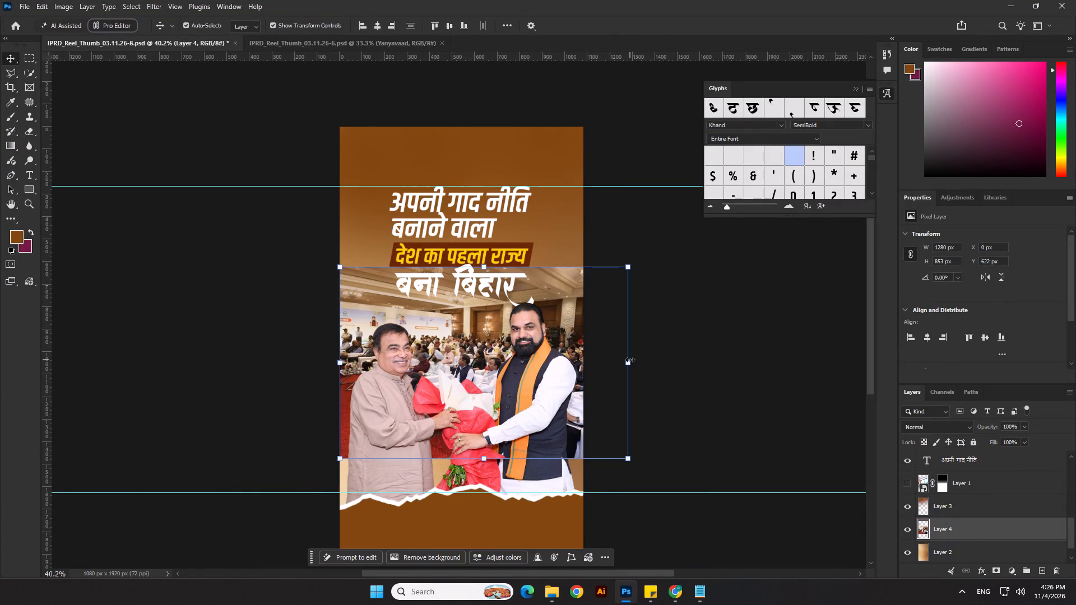
{"action": "left_click_drag", "start_coordinate": [633, 360], "coordinate": [690, 363]}
{"action": "left_click_drag", "start_coordinate": [437, 342], "coordinate": [428, 345]}
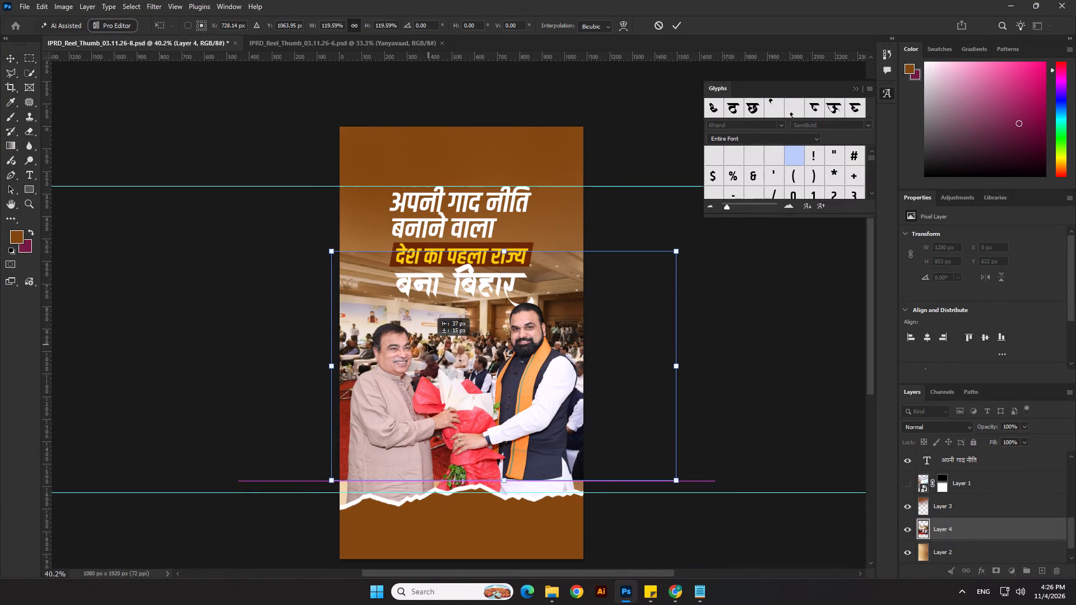
{"action": "left_click_drag", "start_coordinate": [428, 345], "coordinate": [423, 370]}
{"action": "key", "text": "Return"}
Add a layer mask to Layer 4 and fade the hall photo's top edge with a short vertical black-to-white gradient below the headline.
{"action": "left_click", "coordinate": [994, 567]}
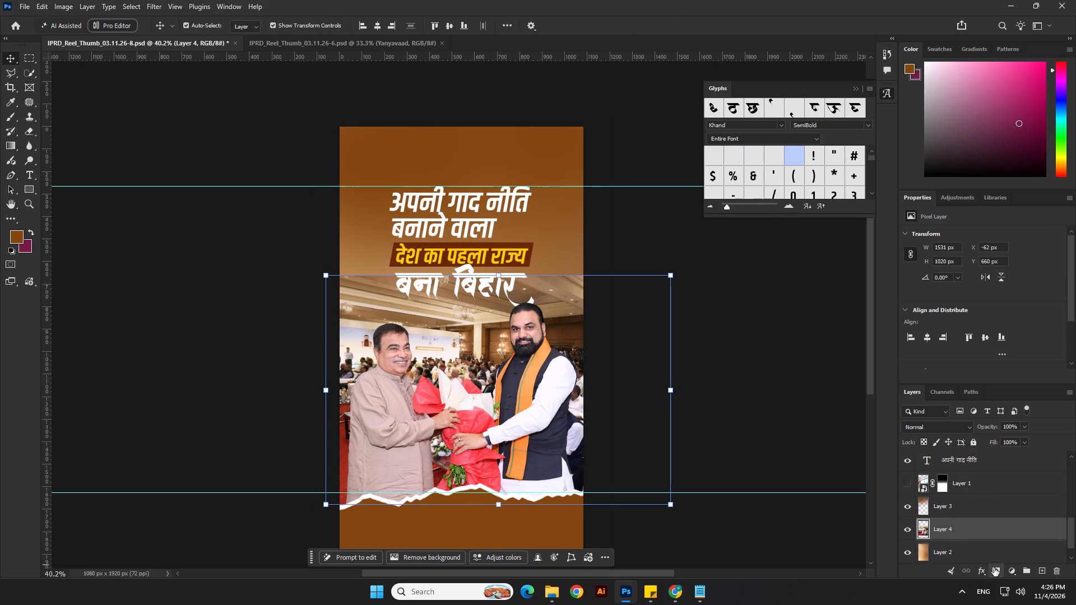
{"action": "left_click", "coordinate": [9, 145]}
{"action": "left_click_drag", "start_coordinate": [466, 272], "coordinate": [465, 328]}
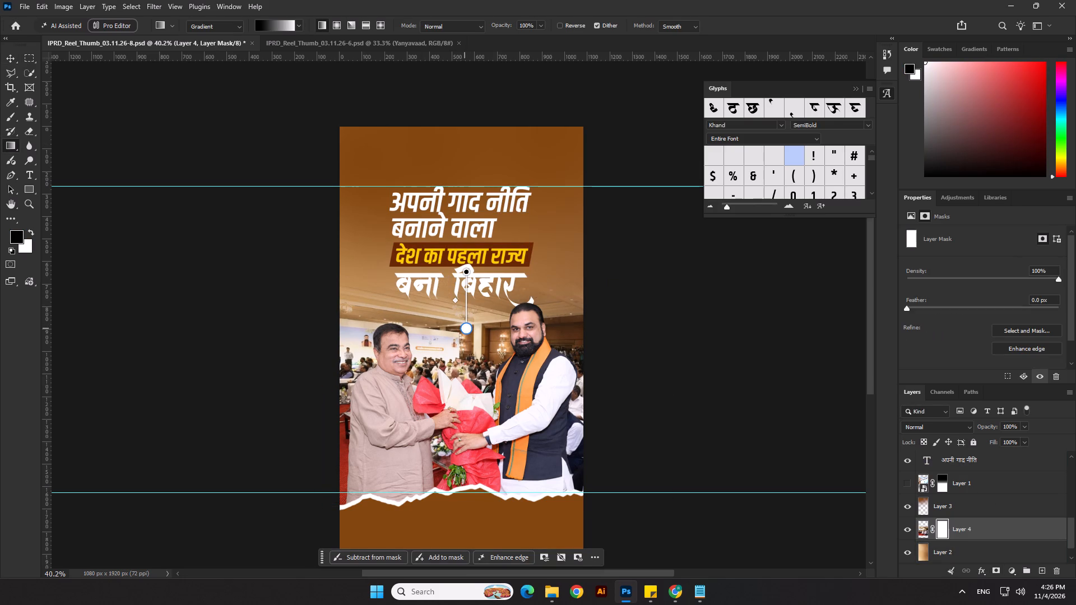
{"action": "left_click_drag", "start_coordinate": [465, 328], "coordinate": [465, 329]}
{"action": "left_click", "coordinate": [11, 57]}
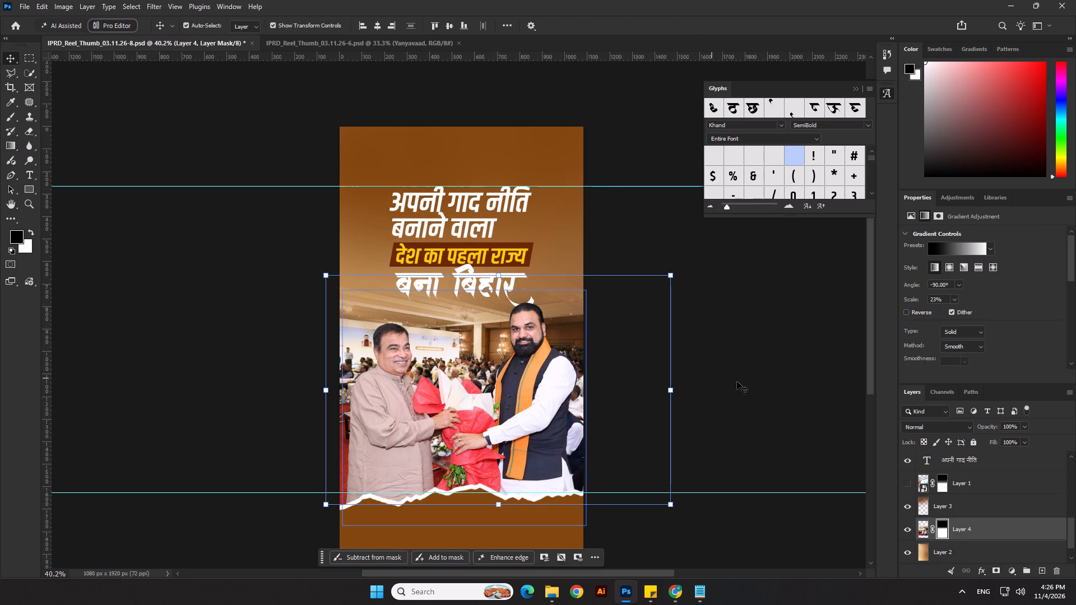
Set the blend mode of the hall photo on Layer 4 to Multiply.
{"action": "left_click", "coordinate": [954, 426]}
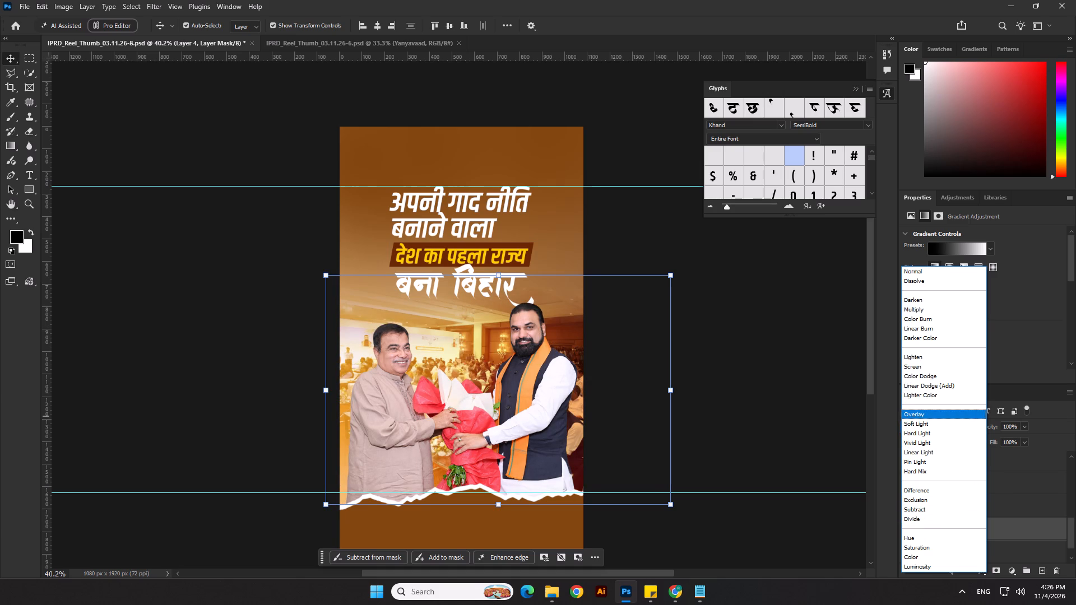
{"action": "left_click", "coordinate": [926, 306]}
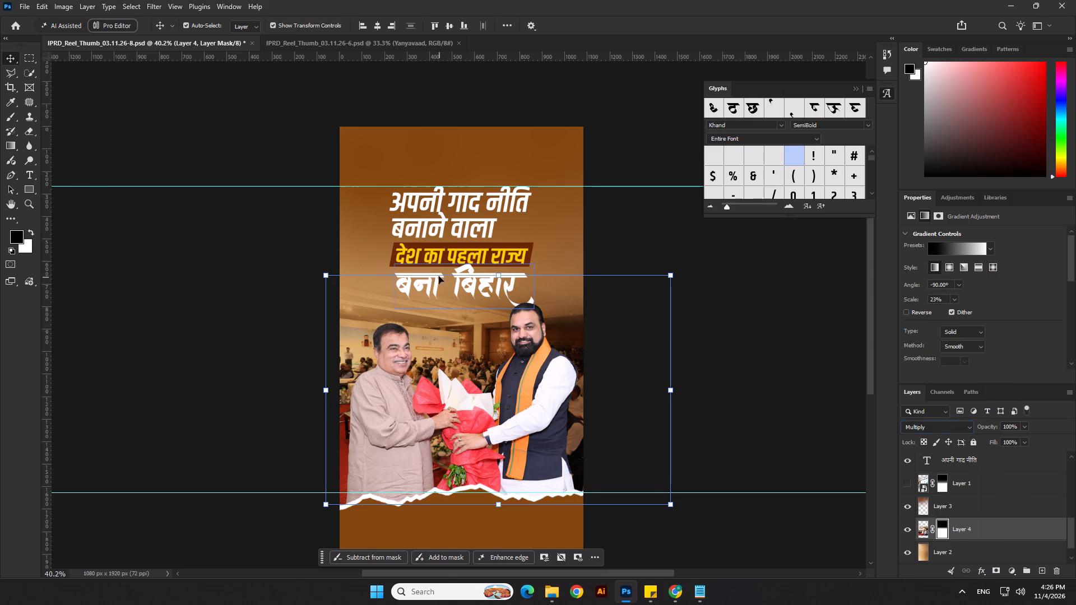
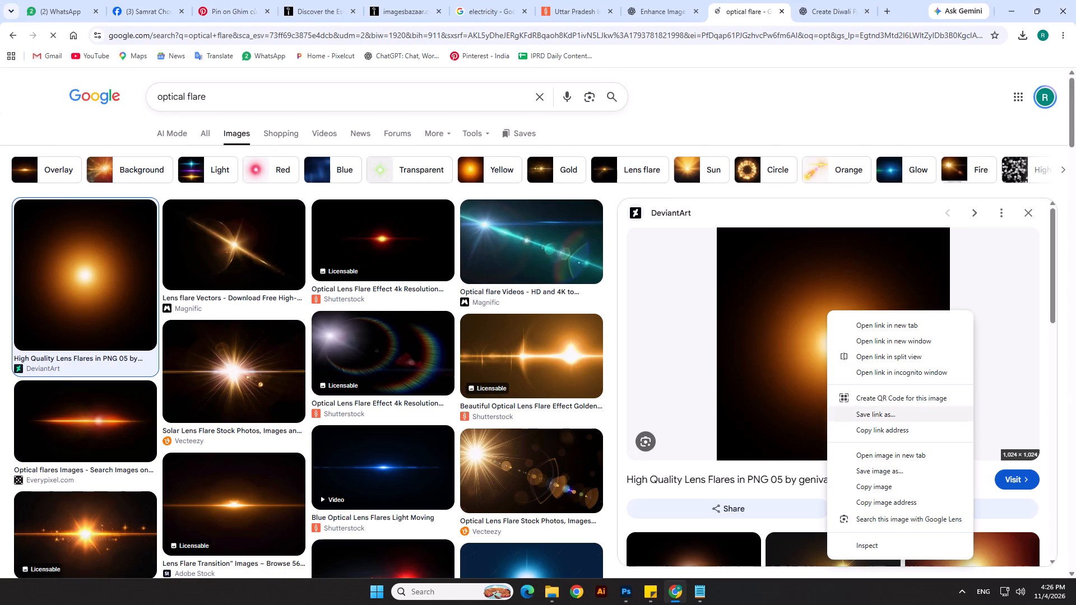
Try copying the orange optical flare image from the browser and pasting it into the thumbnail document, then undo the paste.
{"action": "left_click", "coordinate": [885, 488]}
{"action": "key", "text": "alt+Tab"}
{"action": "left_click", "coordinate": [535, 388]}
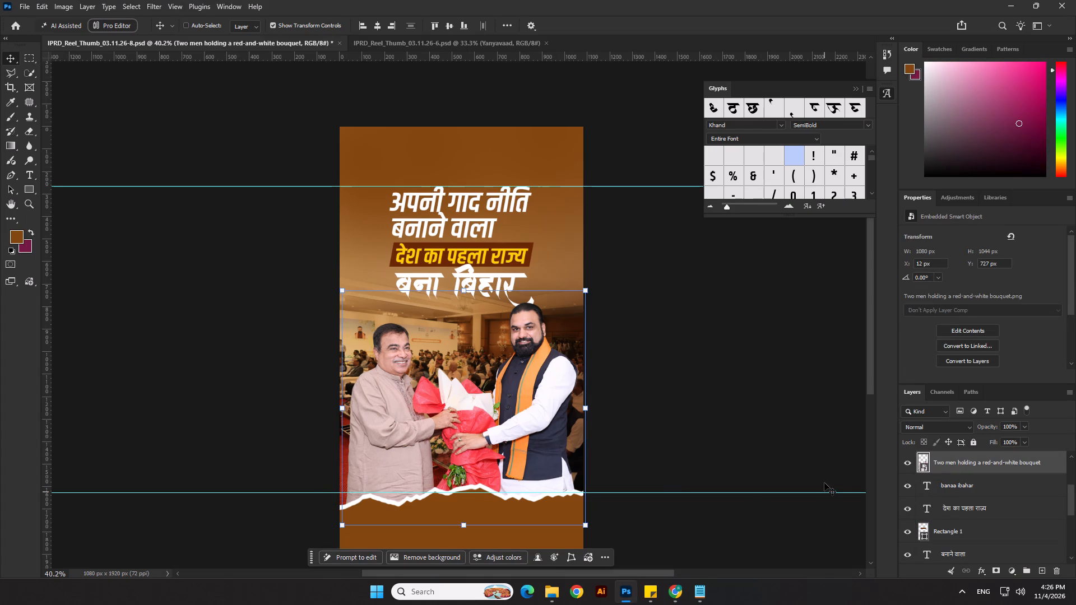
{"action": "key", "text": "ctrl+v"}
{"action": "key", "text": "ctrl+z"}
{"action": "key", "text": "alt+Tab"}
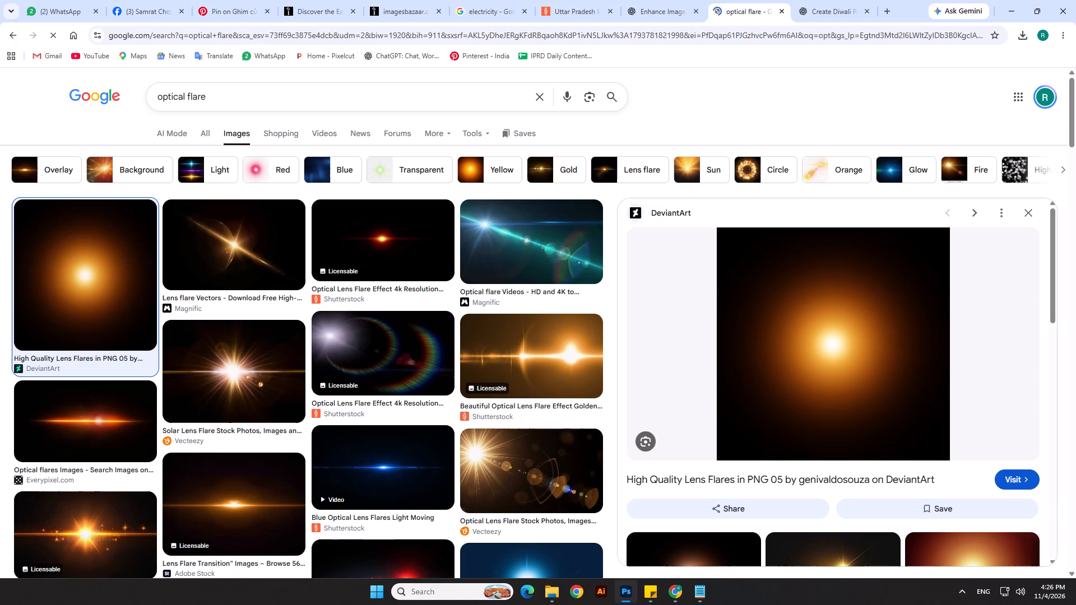
Copy the orange optical flare image from the browser and paste it into the thumbnail on a layer directly below the two-men cutout.
{"action": "right_click", "coordinate": [739, 335]}
{"action": "left_click", "coordinate": [800, 270]}
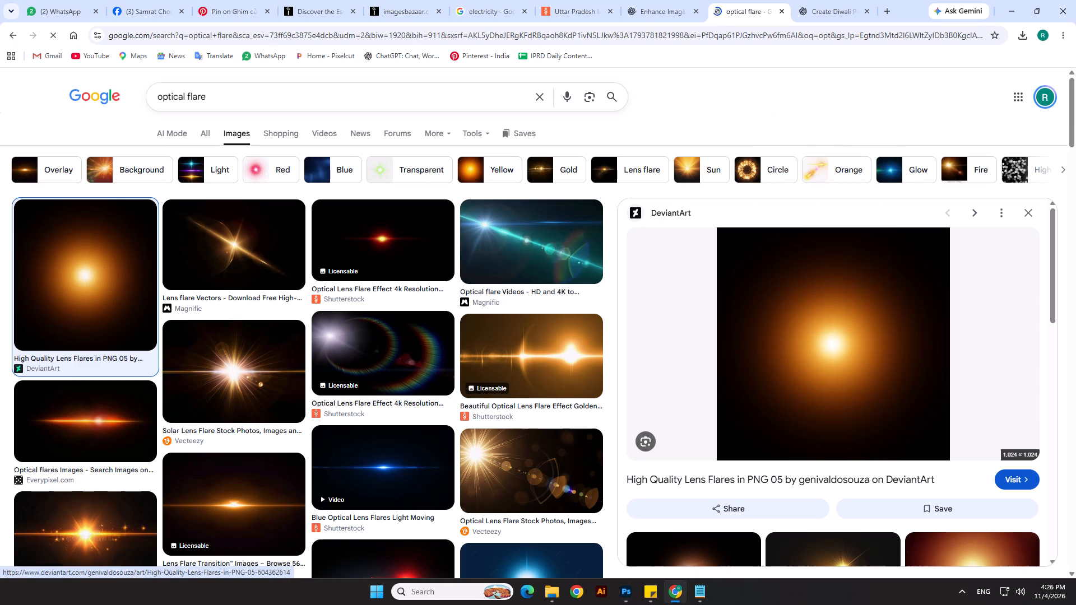
{"action": "key", "text": "alt+Tab"}
{"action": "key", "text": "ctrl+v"}
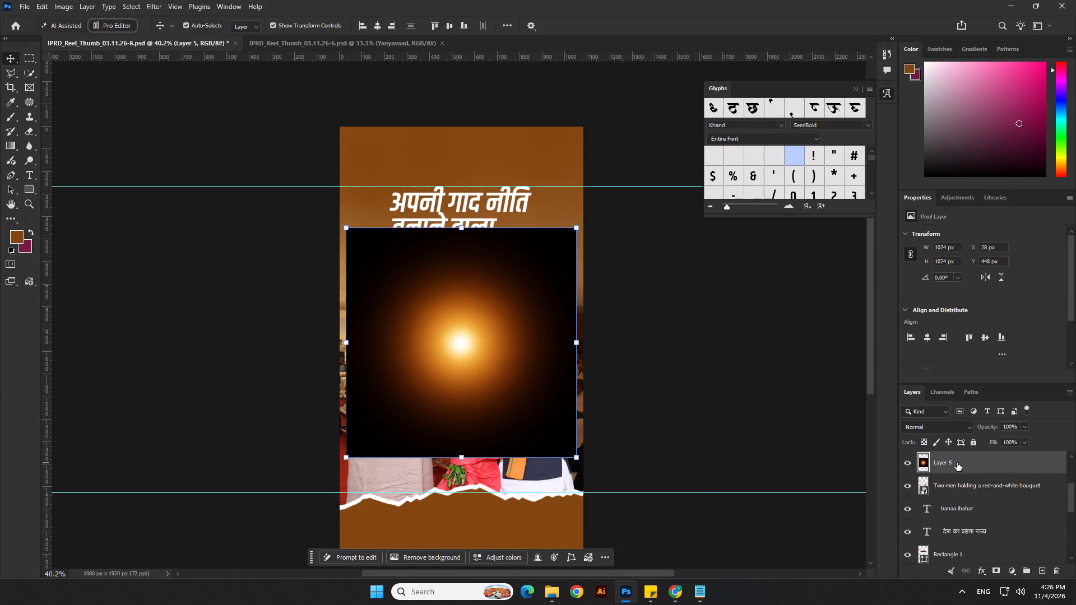
{"action": "left_click_drag", "start_coordinate": [957, 463], "coordinate": [955, 494]}
Set the blend mode of the optical flare on Layer 5 to Screen.
{"action": "left_click", "coordinate": [941, 429]}
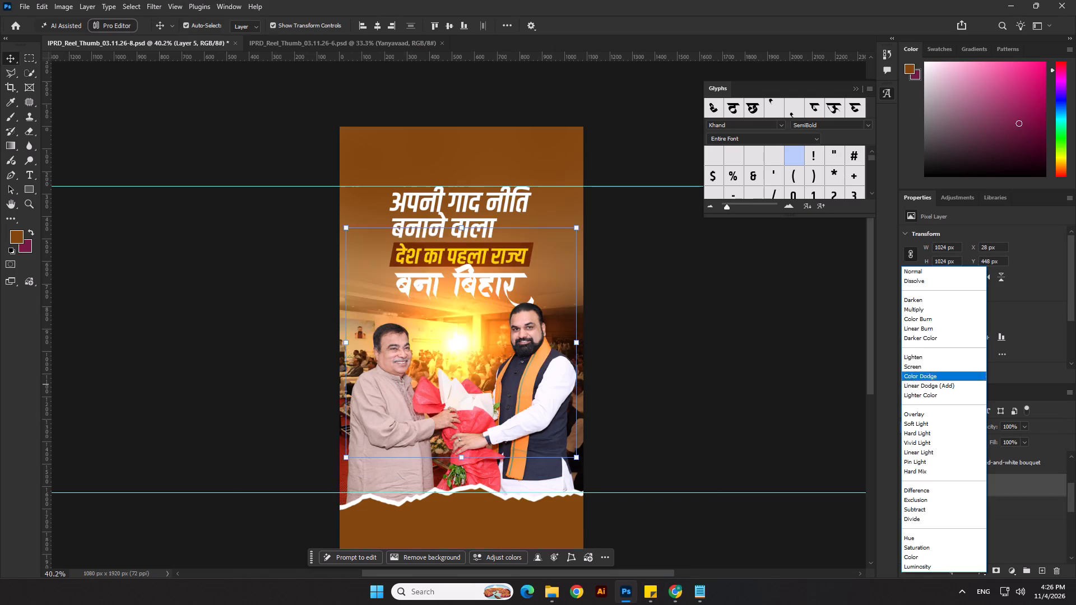
{"action": "left_click", "coordinate": [917, 364]}
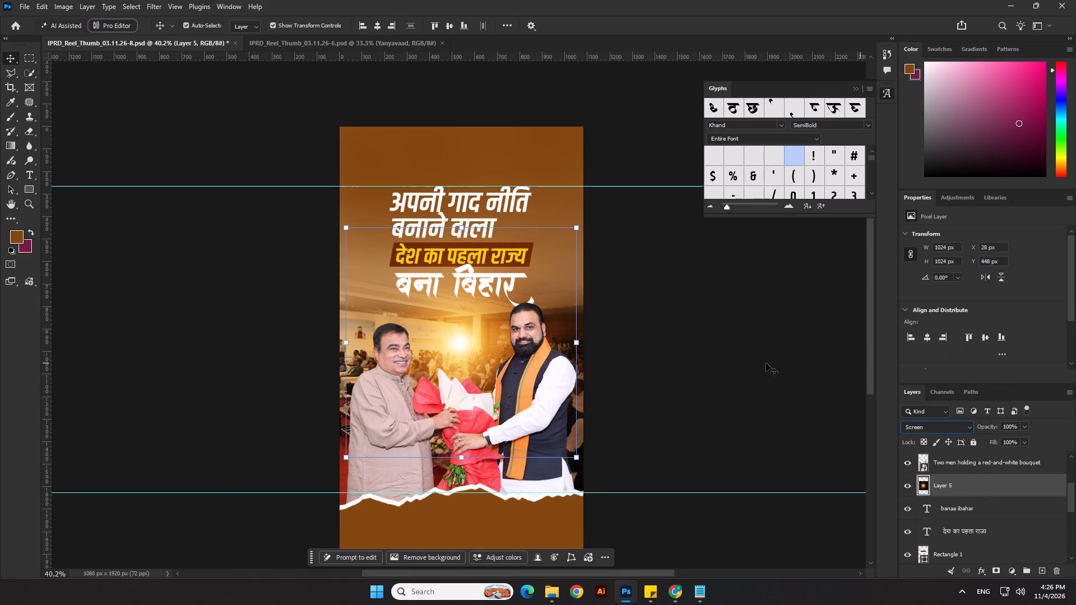
Enlarge and widen the flare on Layer 5 to about 2158 × 1513 px, centring its glow behind the bouquet.
{"action": "left_click_drag", "start_coordinate": [458, 462], "coordinate": [448, 570]}
{"action": "left_click_drag", "start_coordinate": [477, 423], "coordinate": [450, 424]}
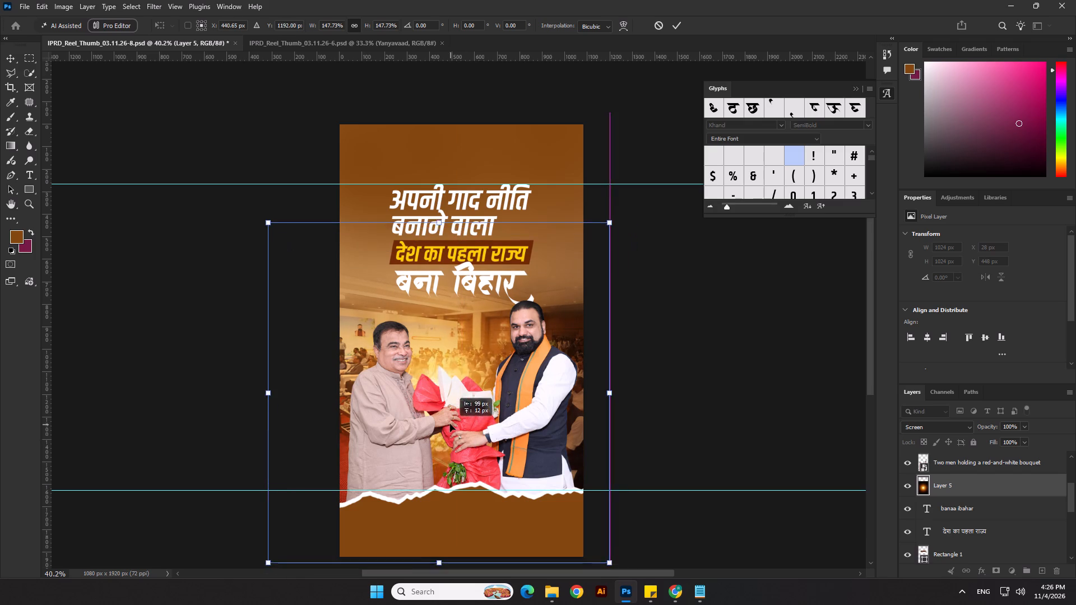
{"action": "left_click_drag", "start_coordinate": [450, 424], "coordinate": [434, 433]}
{"action": "left_click_drag", "start_coordinate": [587, 404], "coordinate": [701, 413], "text": "shift"}
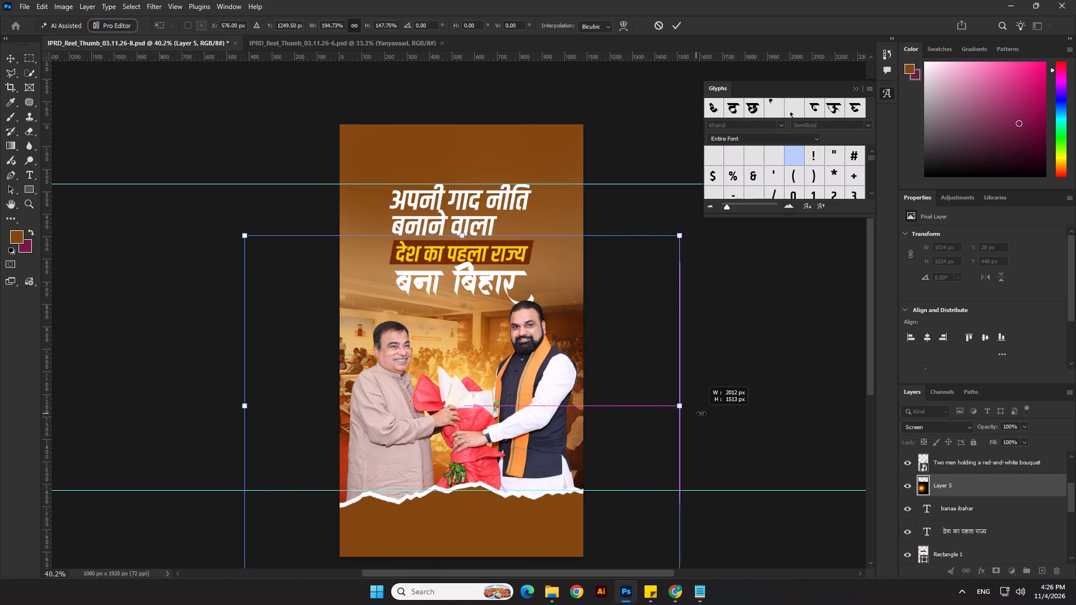
{"action": "left_click_drag", "start_coordinate": [701, 413], "coordinate": [733, 408], "text": "shift"}
{"action": "left_click_drag", "start_coordinate": [604, 404], "coordinate": [564, 412]}
{"action": "key", "text": "Return"}
Add a new empty layer directly above Layer 2, beneath the hall photo on Layer 4.
{"action": "scroll", "coordinate": [1032, 526], "scroll_direction": "down", "scroll_amount": 1}
{"action": "scroll", "coordinate": [983, 520], "scroll_direction": "down", "scroll_amount": 4}
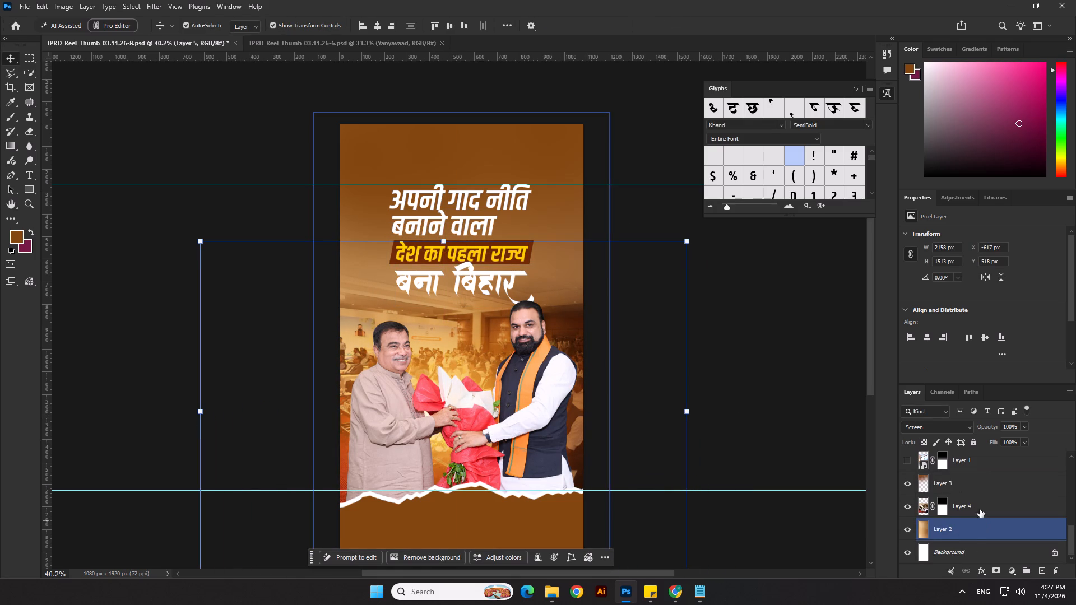
{"action": "left_click", "coordinate": [976, 525]}
{"action": "left_click", "coordinate": [1038, 569]}
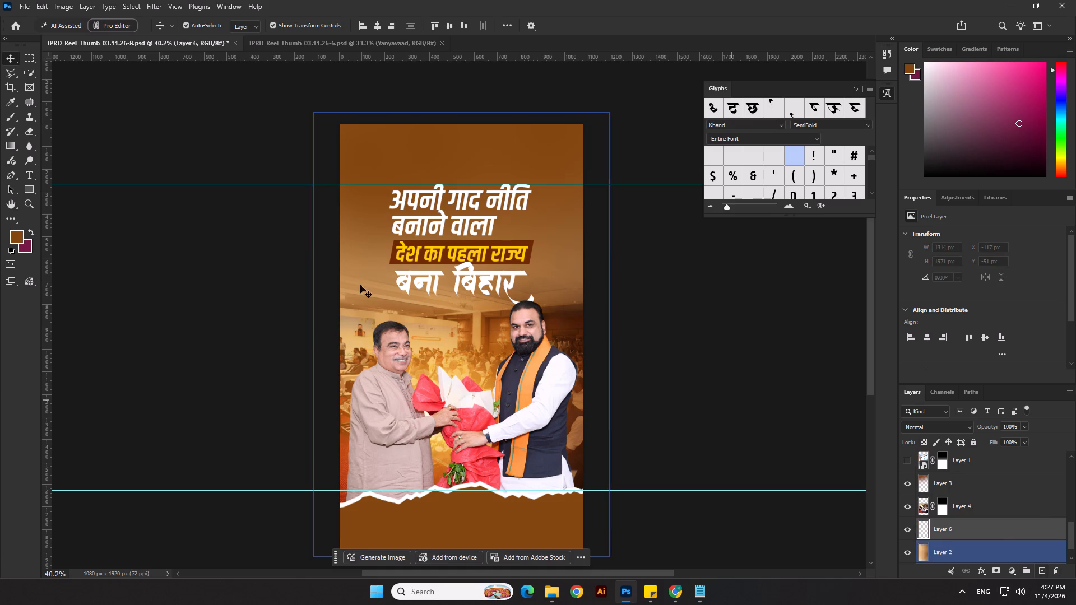
Dab soft white on Layer 6 with a 1600 px brush to lighten the background behind the two men.
{"action": "key", "text": "x"}
{"action": "left_click", "coordinate": [10, 250]}
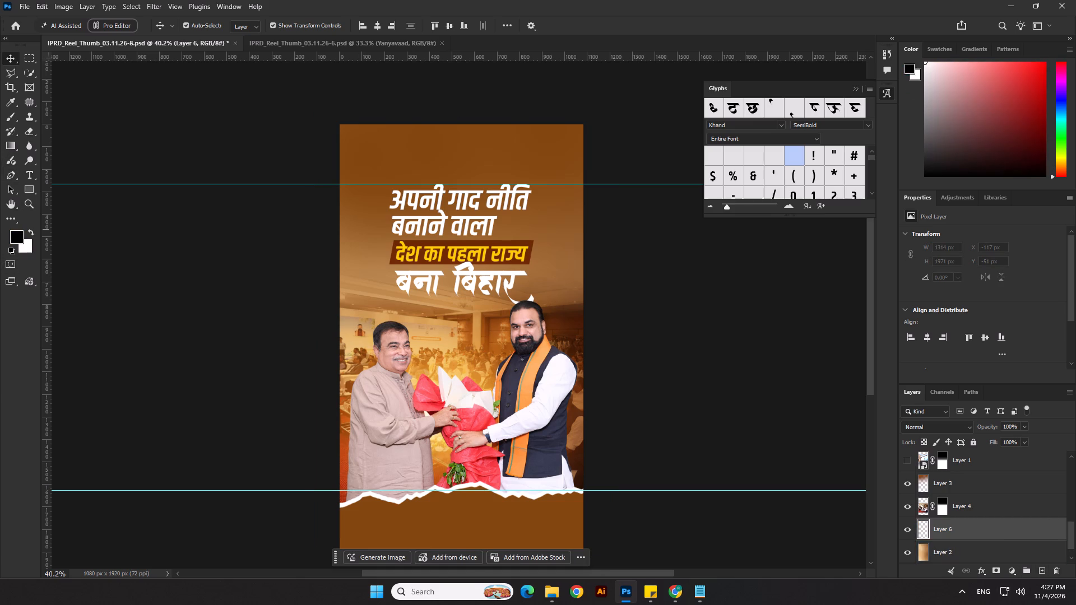
{"action": "key", "text": "x"}
{"action": "left_click", "coordinate": [12, 113]}
{"action": "scroll", "coordinate": [427, 337], "scroll_direction": "up", "scroll_amount": 1}
{"action": "left_click", "coordinate": [467, 408]}
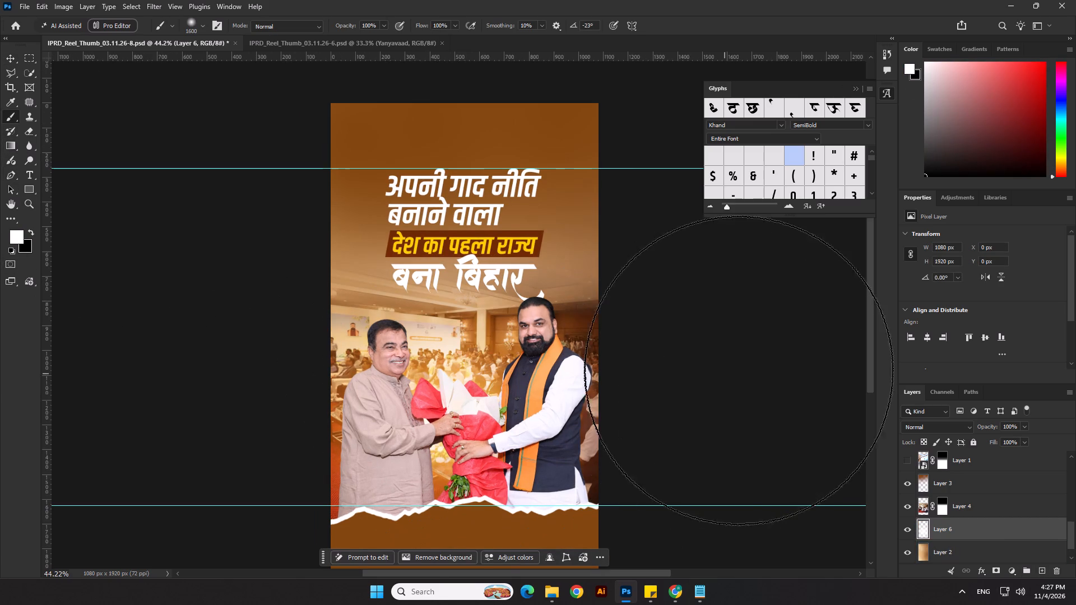
{"action": "left_click", "coordinate": [458, 394]}
{"action": "scroll", "coordinate": [758, 400], "scroll_direction": "down", "scroll_amount": 5}
{"action": "left_click", "coordinate": [581, 359]}
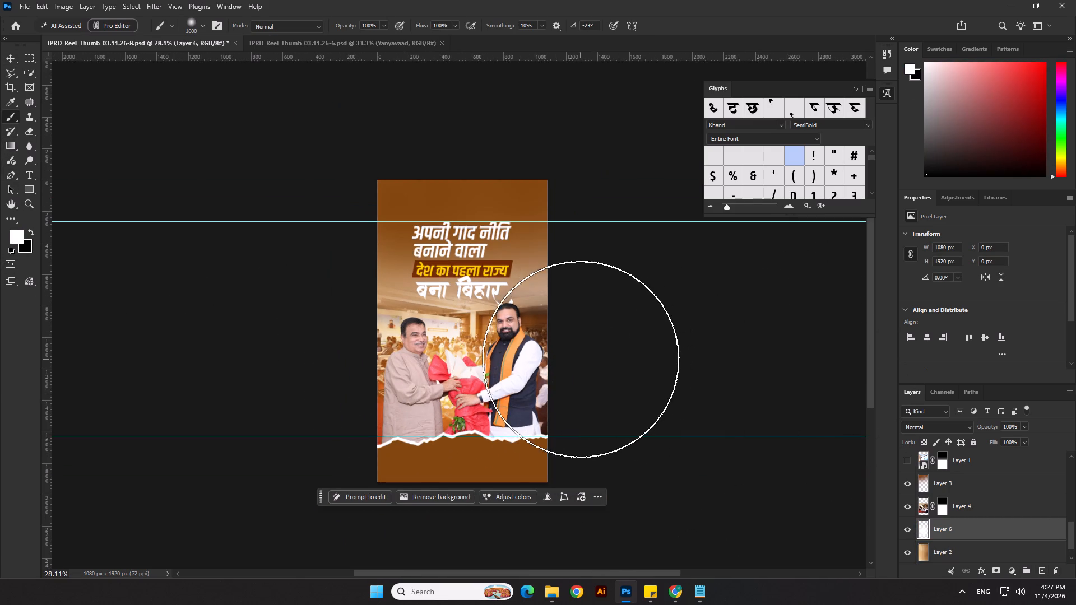
{"action": "scroll", "coordinate": [747, 353], "scroll_direction": "down", "scroll_amount": 4}
{"action": "left_click", "coordinate": [7, 58]}
{"action": "left_click", "coordinate": [249, 105]}
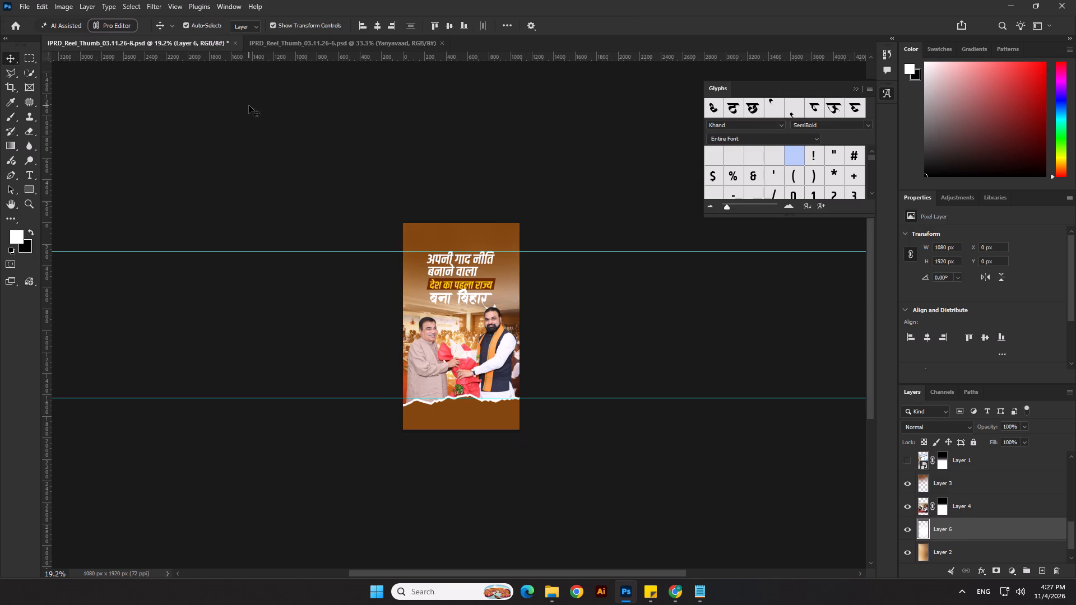
Lock the optical flare on Layer 5 against selection and editing.
{"action": "scroll", "coordinate": [590, 338], "scroll_direction": "up", "scroll_amount": 2}
{"action": "left_click", "coordinate": [598, 328]}
{"action": "scroll", "coordinate": [439, 317], "scroll_direction": "up", "scroll_amount": 5}
{"action": "left_click", "coordinate": [476, 289]}
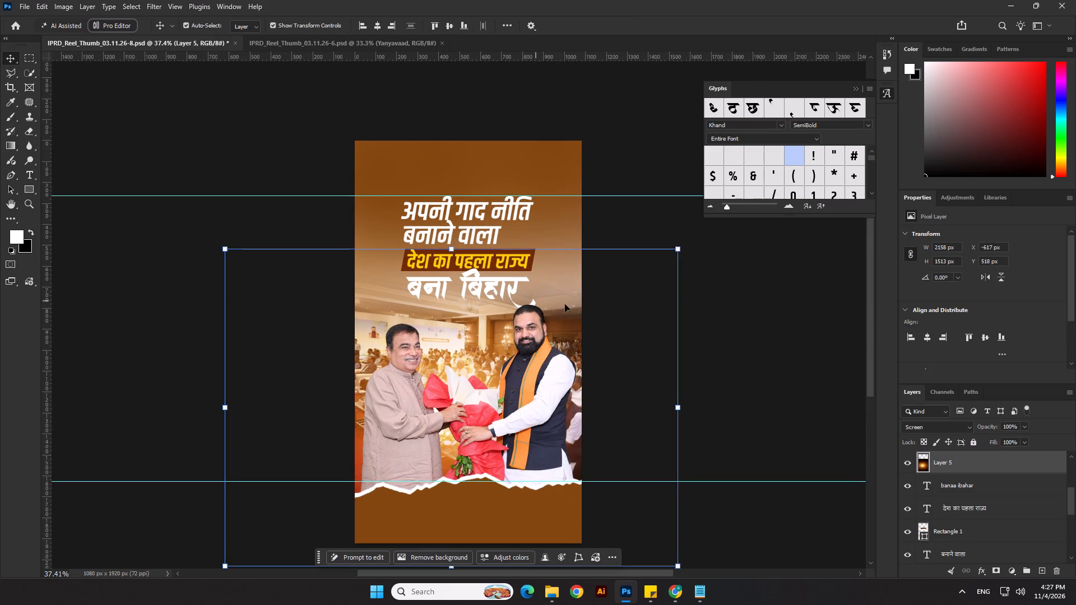
{"action": "left_click", "coordinate": [514, 281]}
{"action": "scroll", "coordinate": [523, 290], "scroll_direction": "up", "scroll_amount": 1}
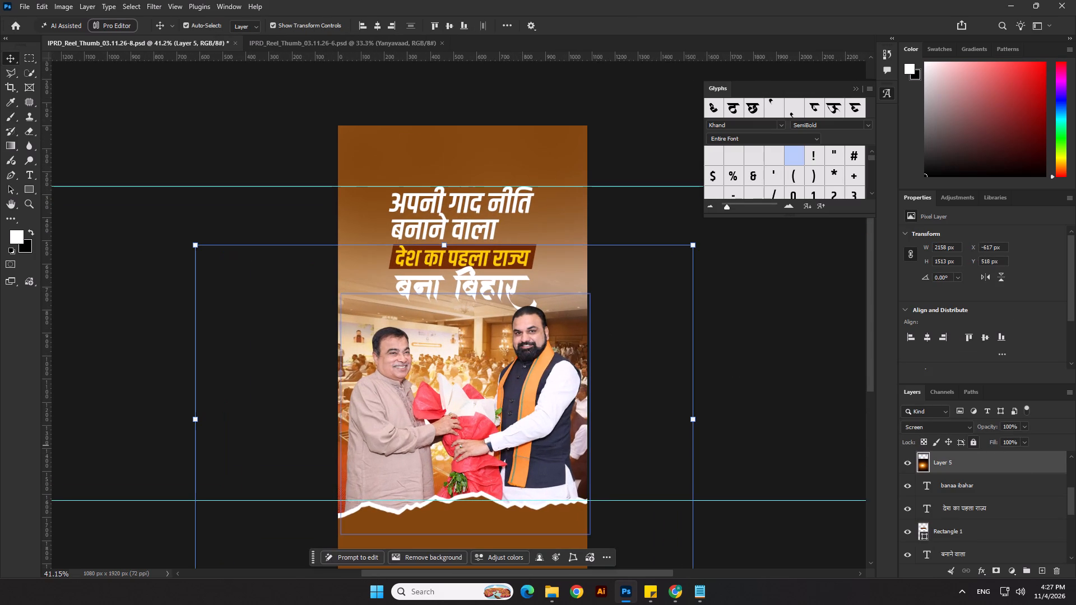
{"action": "left_click", "coordinate": [976, 440]}
{"action": "left_click", "coordinate": [765, 350]}
Recolour the बना बिहार lettering to the dark brown #6c2a04 sampled from the banner behind the yellow headline line.
{"action": "scroll", "coordinate": [467, 301], "scroll_direction": "up", "scroll_amount": 3}
{"action": "left_click", "coordinate": [478, 286]}
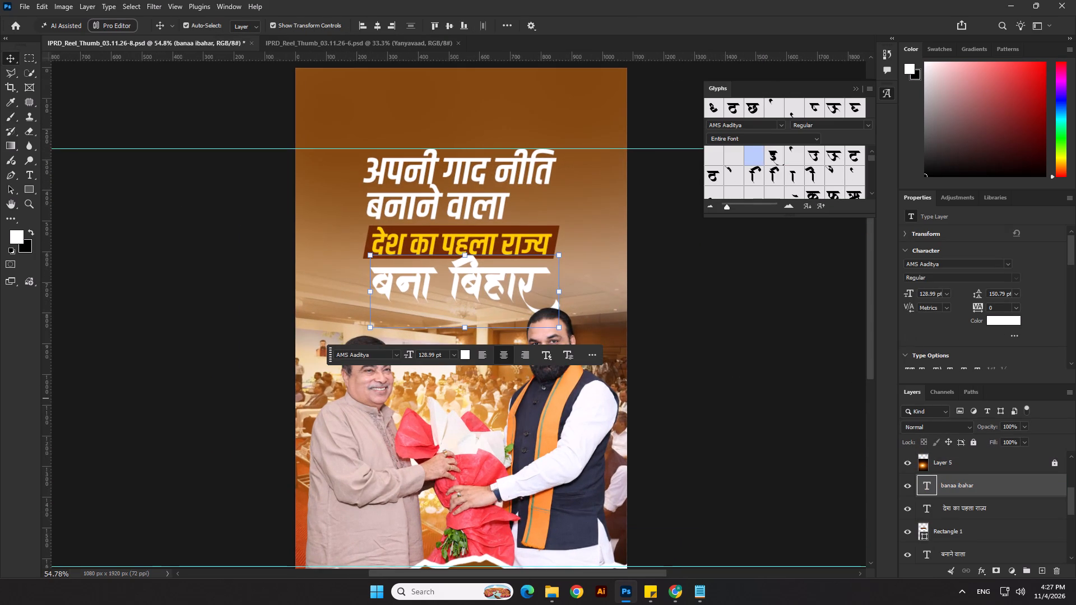
{"action": "left_click", "coordinate": [999, 323]}
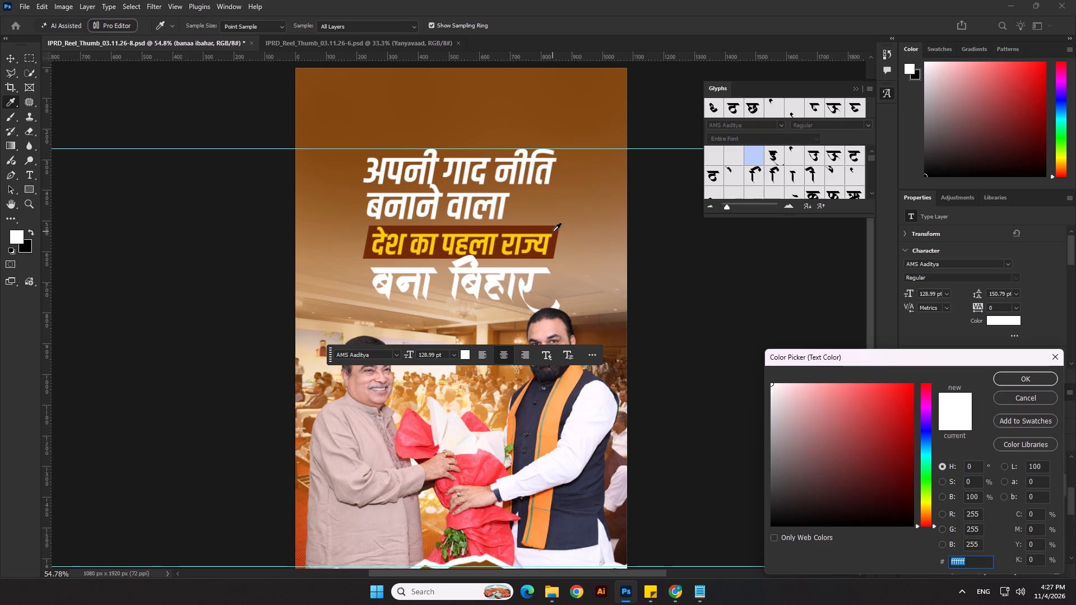
{"action": "left_click", "coordinate": [553, 231]}
{"action": "left_click", "coordinate": [1022, 384]}
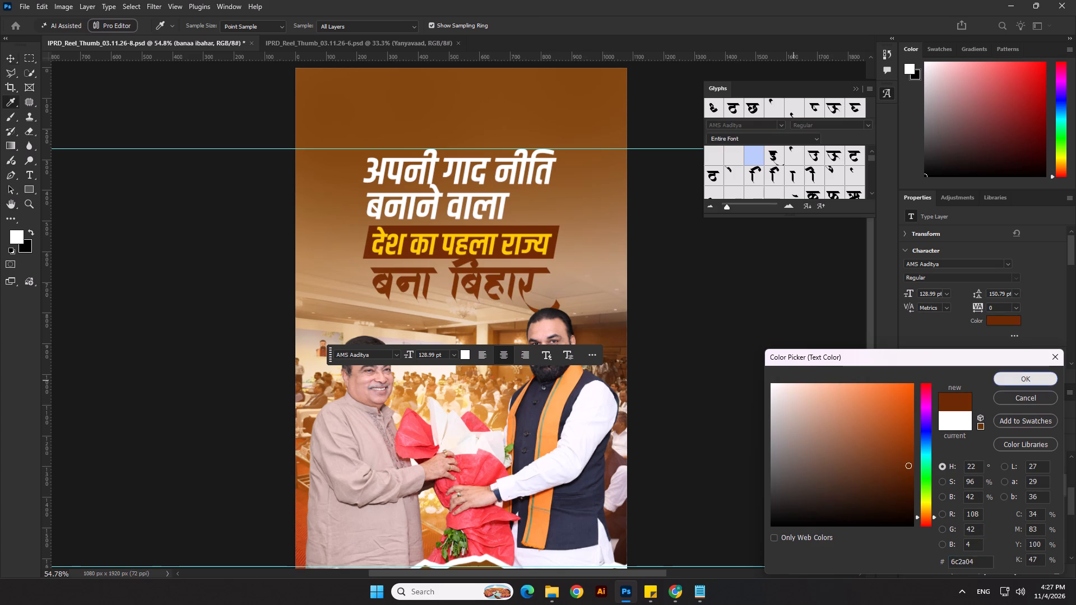
Add a white 5 px outside stroke to the बना बिहार lettering.
{"action": "double_click", "coordinate": [1024, 485]}
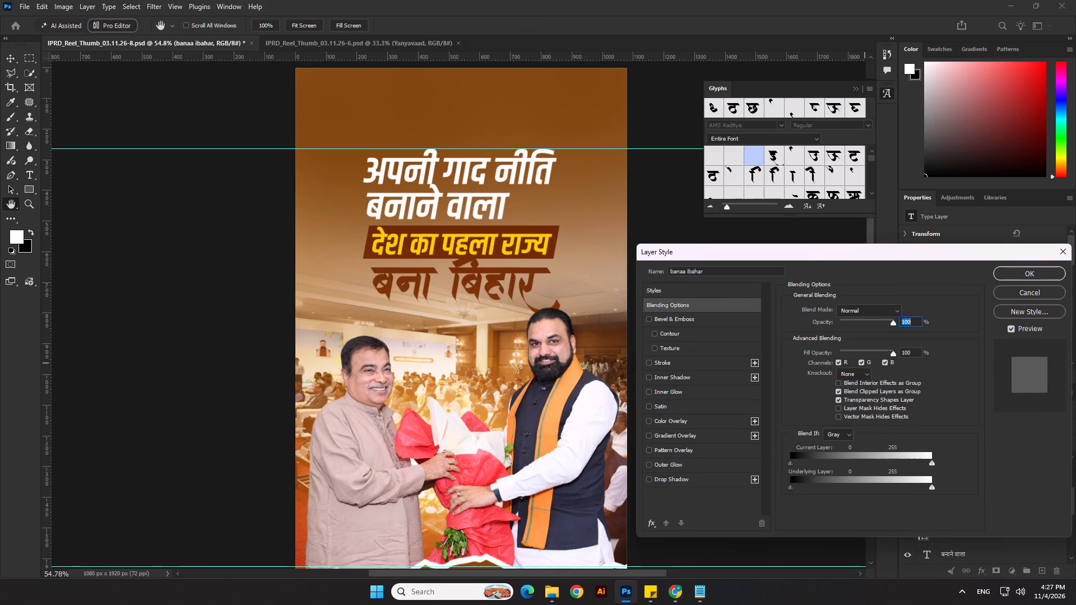
{"action": "left_click", "coordinate": [675, 366]}
{"action": "left_click_drag", "start_coordinate": [898, 309], "coordinate": [881, 302]}
{"action": "key", "text": "5"}
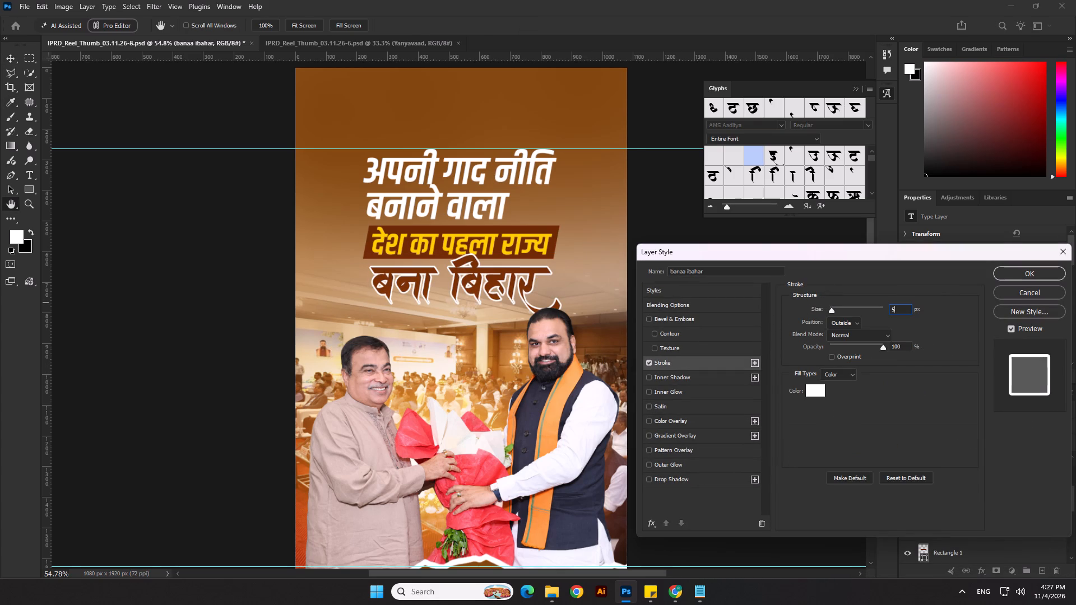
{"action": "key", "text": "Return"}
{"action": "left_click", "coordinate": [721, 405]}
Centre the बना बिहार lettering horizontally on the canvas and nudge it slightly down below the banner.
{"action": "scroll", "coordinate": [730, 347], "scroll_direction": "down", "scroll_amount": 10}
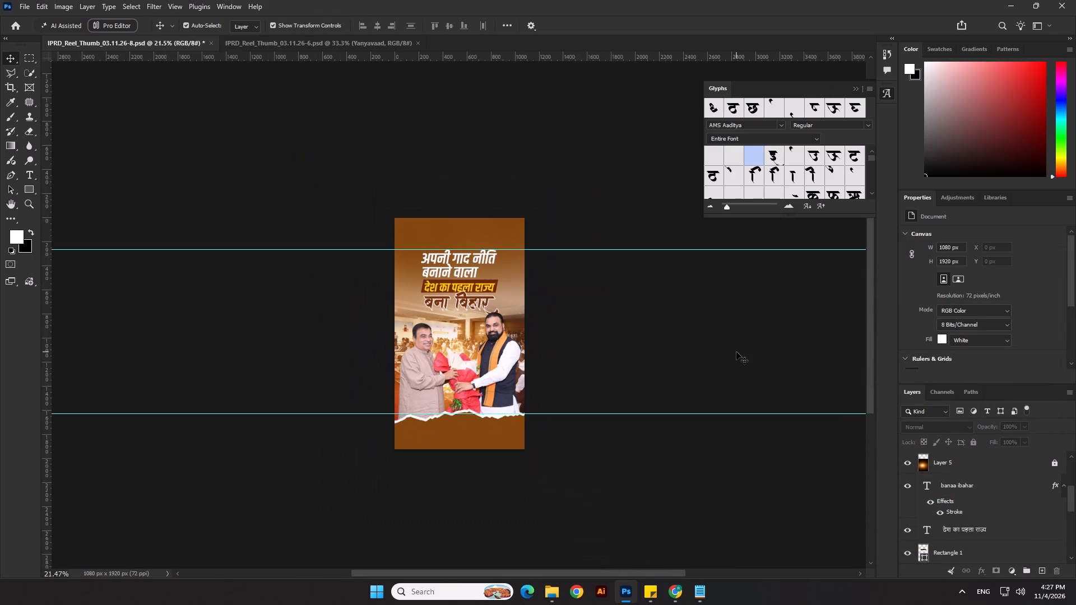
{"action": "left_click", "coordinate": [736, 352]}
{"action": "scroll", "coordinate": [498, 316], "scroll_direction": "up", "scroll_amount": 8}
{"action": "left_click", "coordinate": [474, 301]}
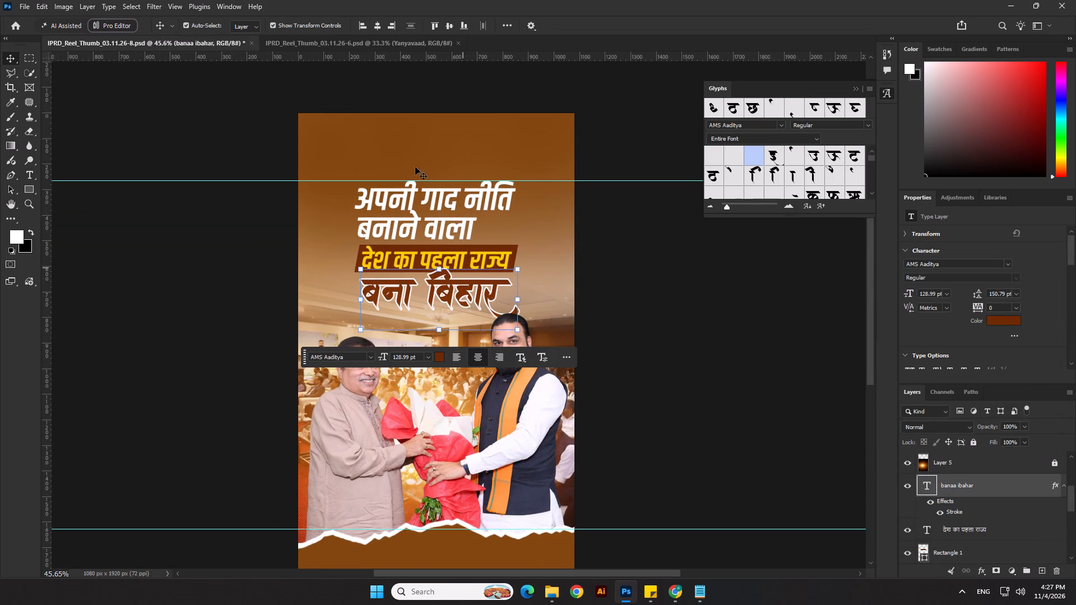
{"action": "left_click", "coordinate": [378, 20]}
{"action": "key", "text": "Down"}
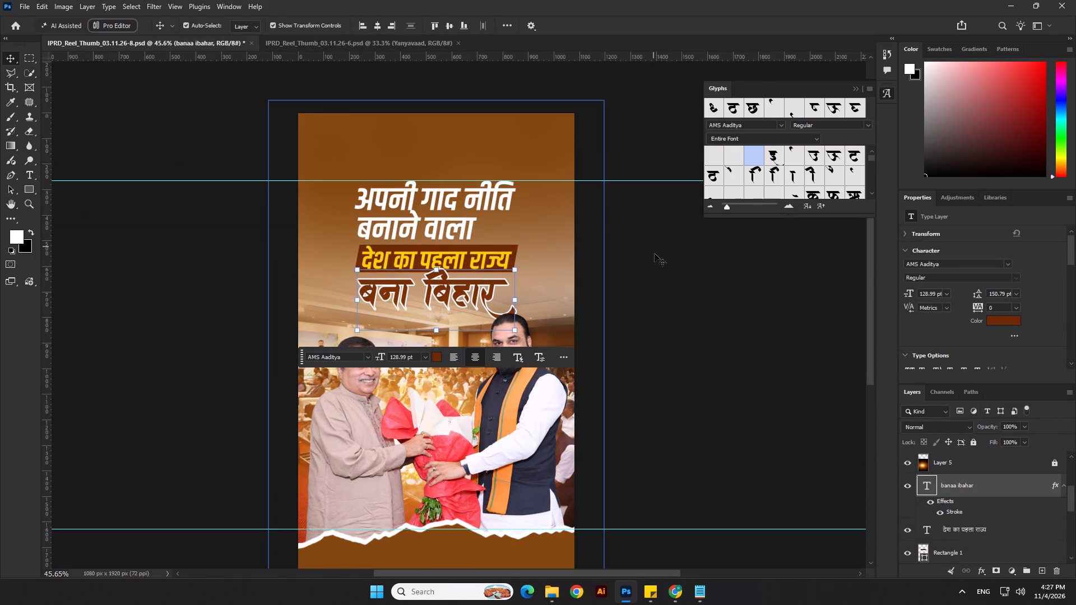
{"action": "key", "text": "Down"}
{"action": "key", "text": "Down"}
{"action": "key", "text": "Down"}
{"action": "key", "text": "Down"}
{"action": "left_click", "coordinate": [678, 283]}
{"action": "left_click", "coordinate": [659, 289]}
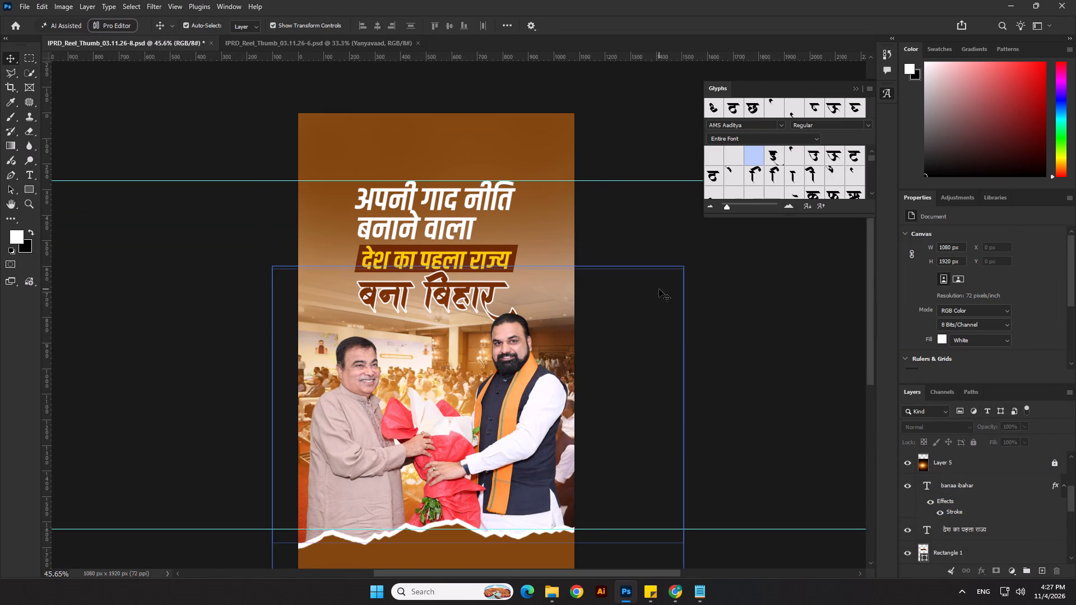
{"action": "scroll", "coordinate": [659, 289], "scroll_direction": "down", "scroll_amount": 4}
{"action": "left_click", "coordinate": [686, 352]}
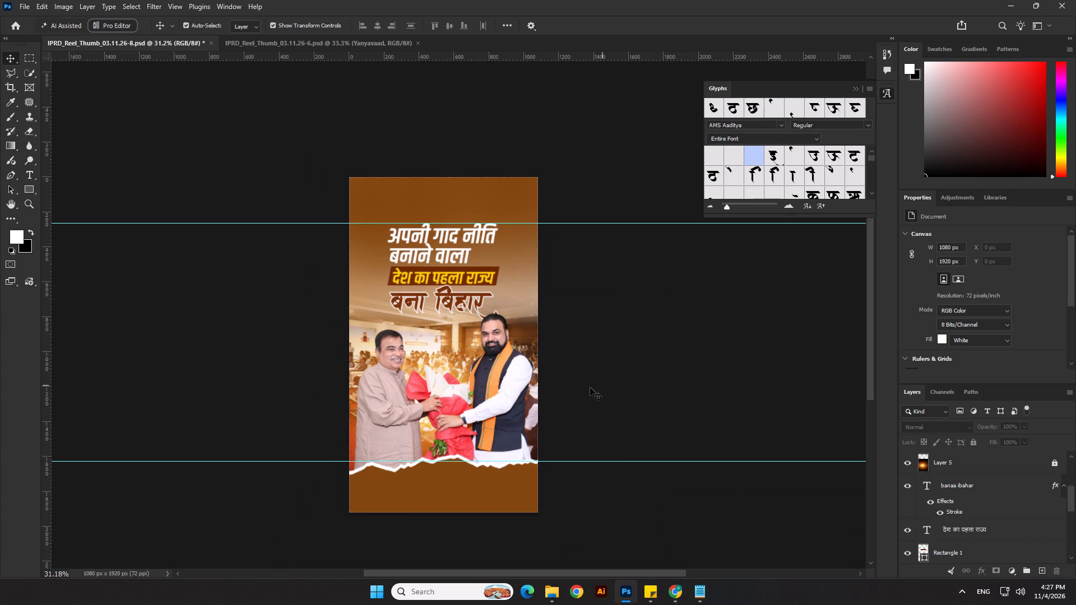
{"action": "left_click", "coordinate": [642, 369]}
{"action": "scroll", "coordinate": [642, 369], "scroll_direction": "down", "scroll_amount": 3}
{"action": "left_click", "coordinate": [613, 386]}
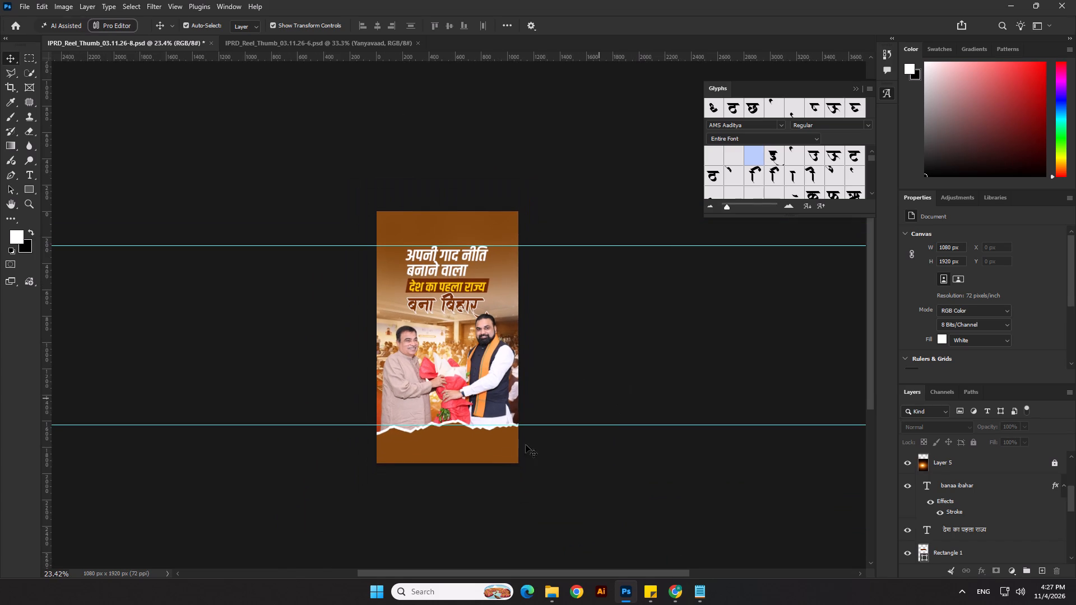
Toggle the visibility of the wrinkled-paper copy layer to check what it covers along the bottom, restoring it at the end.
{"action": "left_click", "coordinate": [493, 458]}
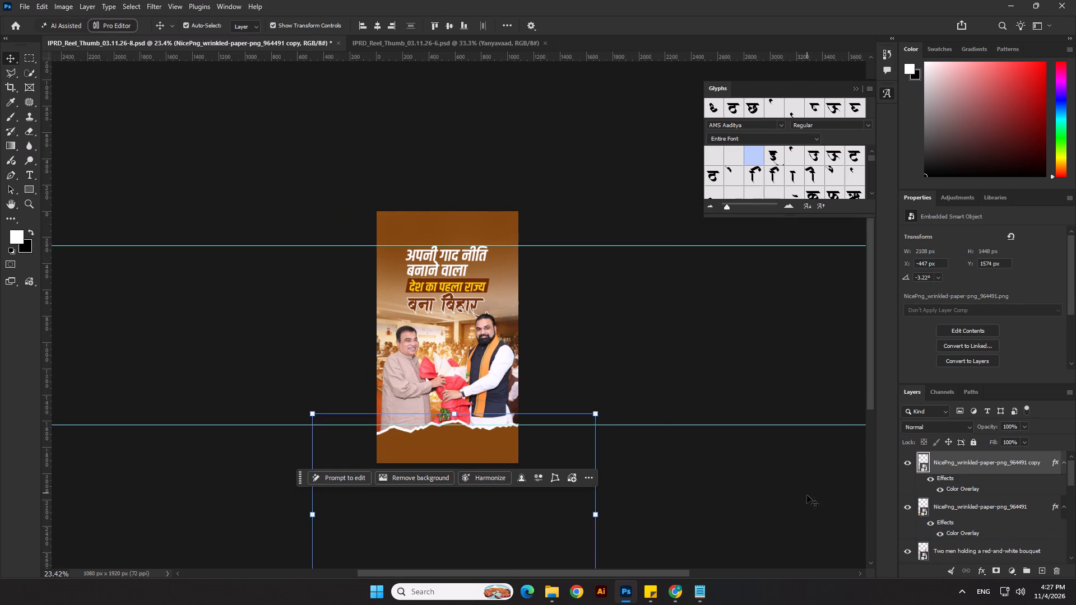
{"action": "left_click", "coordinate": [906, 460]}
{"action": "left_click", "coordinate": [906, 460]}
{"action": "key", "text": "ctrl+z"}
{"action": "key", "text": "ctrl+z"}
{"action": "left_click", "coordinate": [721, 498]}
Enlarge the brown gradient on Layer 3 to roughly 120%, keeping its bottom edge fixed and extending it above the canvas top.
{"action": "scroll", "coordinate": [514, 311], "scroll_direction": "up", "scroll_amount": 2}
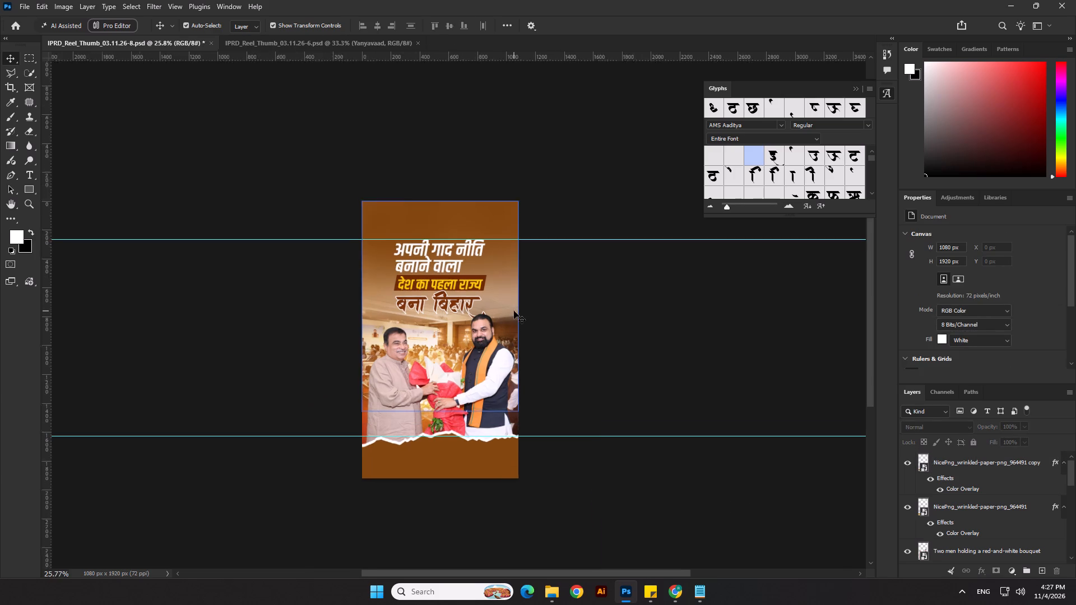
{"action": "scroll", "coordinate": [514, 311], "scroll_direction": "up", "scroll_amount": 1}
{"action": "left_click", "coordinate": [658, 294]}
{"action": "left_click", "coordinate": [446, 182]}
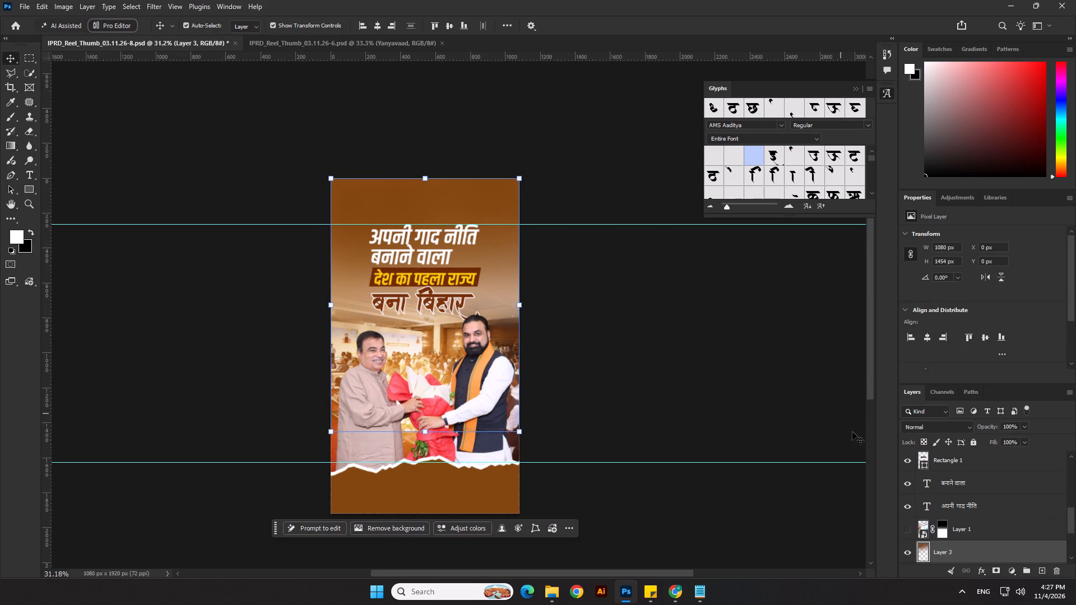
{"action": "left_click", "coordinate": [911, 552]}
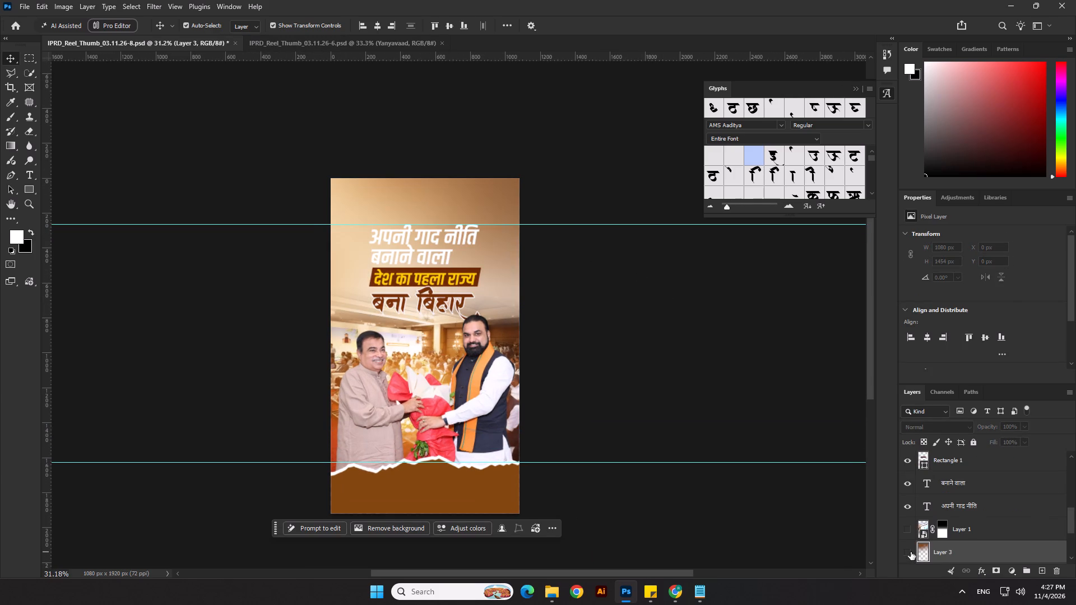
{"action": "left_click", "coordinate": [911, 552]}
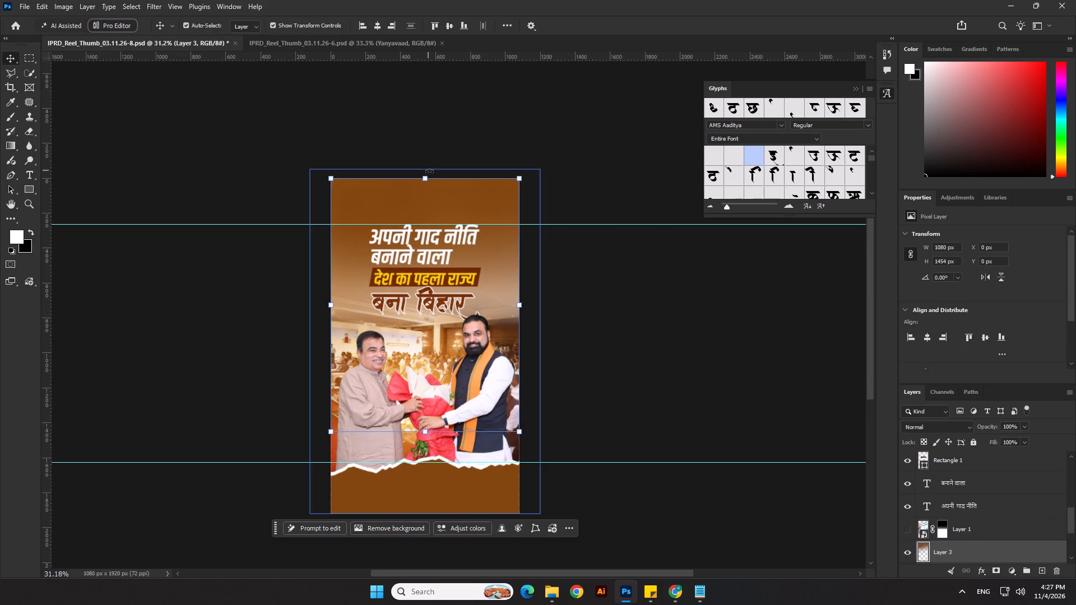
{"action": "left_click_drag", "start_coordinate": [425, 175], "coordinate": [437, 122]}
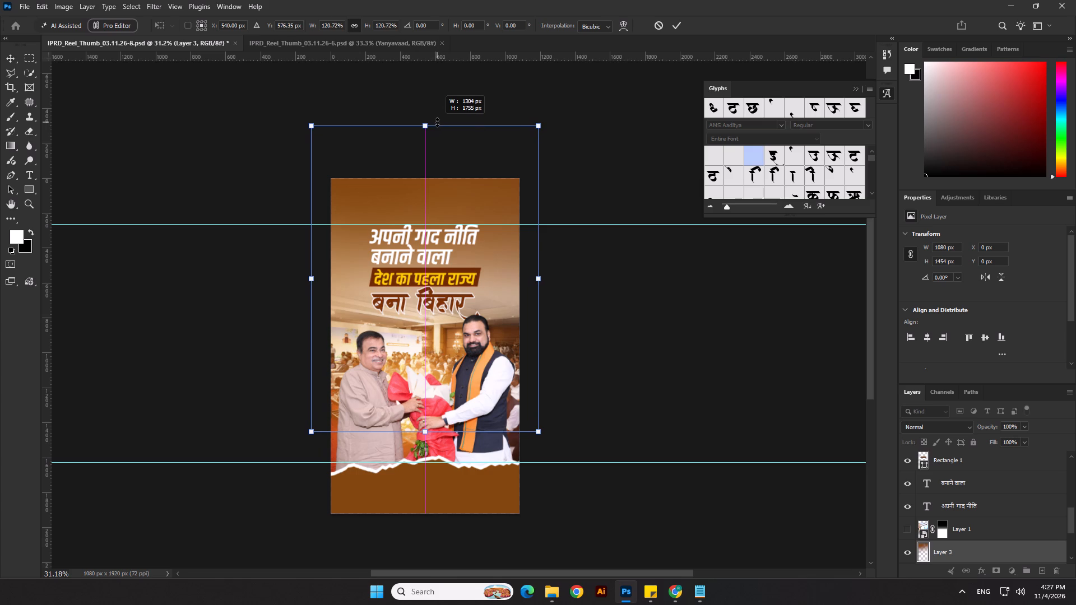
{"action": "left_click_drag", "start_coordinate": [437, 122], "coordinate": [440, 118]}
{"action": "key", "text": "Return"}
{"action": "left_click", "coordinate": [664, 326]}
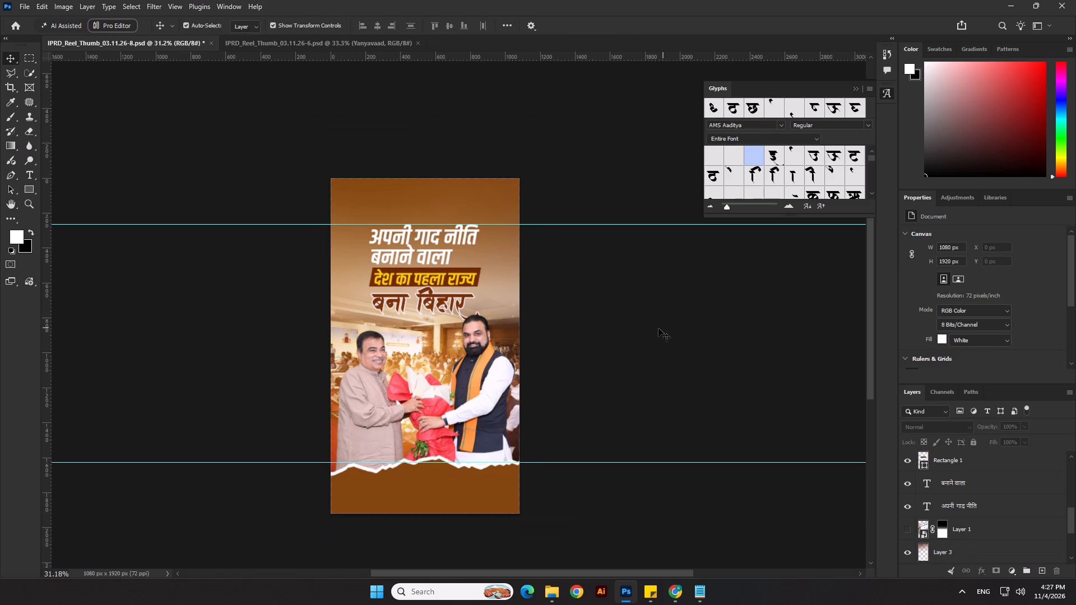
Reduce the white outside stroke on the बना बिहार lettering to 4 px.
{"action": "left_click", "coordinate": [769, 330]}
{"action": "scroll", "coordinate": [507, 310], "scroll_direction": "up", "scroll_amount": 3}
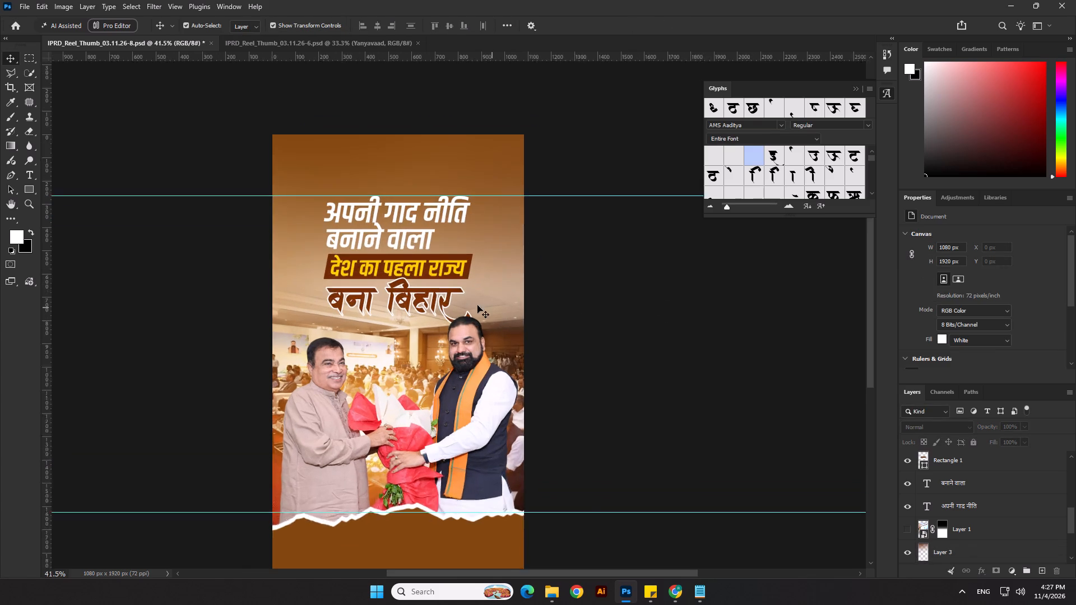
{"action": "scroll", "coordinate": [477, 305], "scroll_direction": "up", "scroll_amount": 3}
{"action": "left_click", "coordinate": [444, 295]}
{"action": "double_click", "coordinate": [965, 490]}
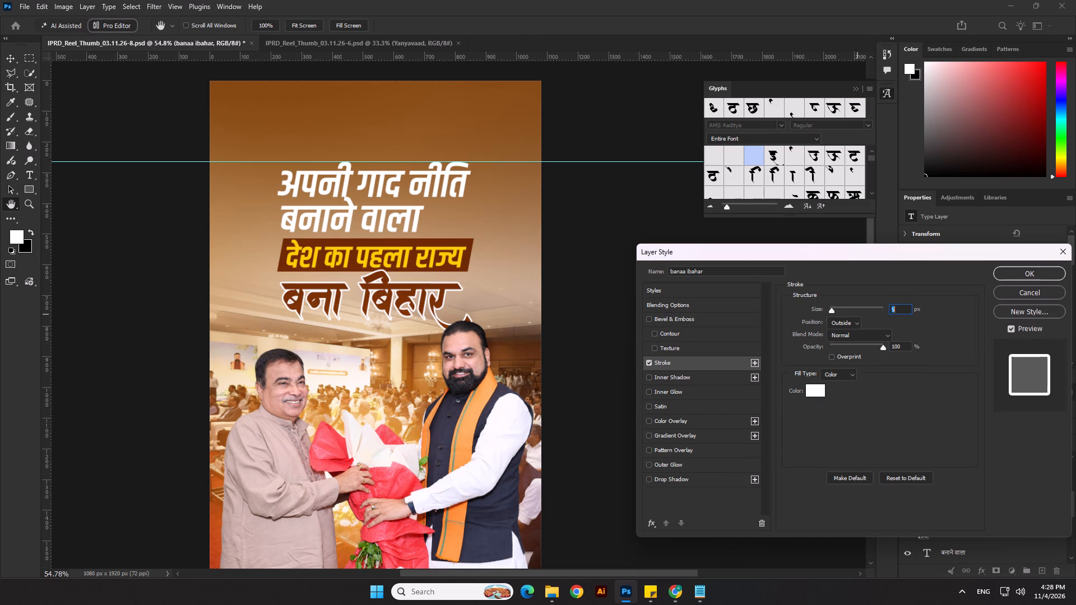
{"action": "key", "text": "4"}
Add a black drop shadow to the बना बिहार lettering with 12 px distance, 7% spread, 5 px size and about 31% opacity.
{"action": "left_click", "coordinate": [728, 476]}
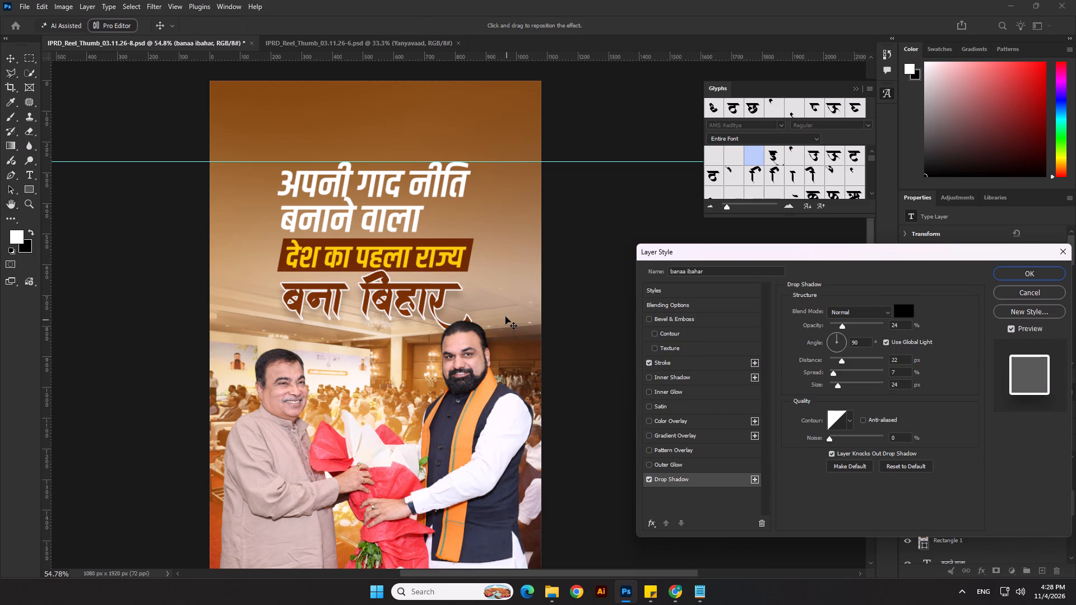
{"action": "left_click", "coordinate": [837, 385]}
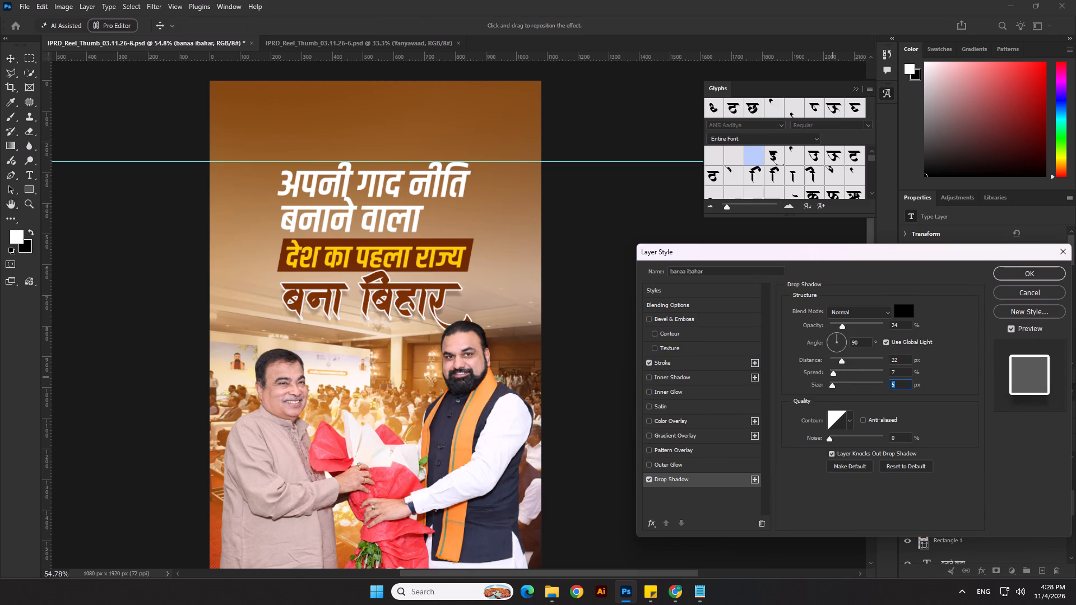
{"action": "left_click", "coordinate": [841, 360]}
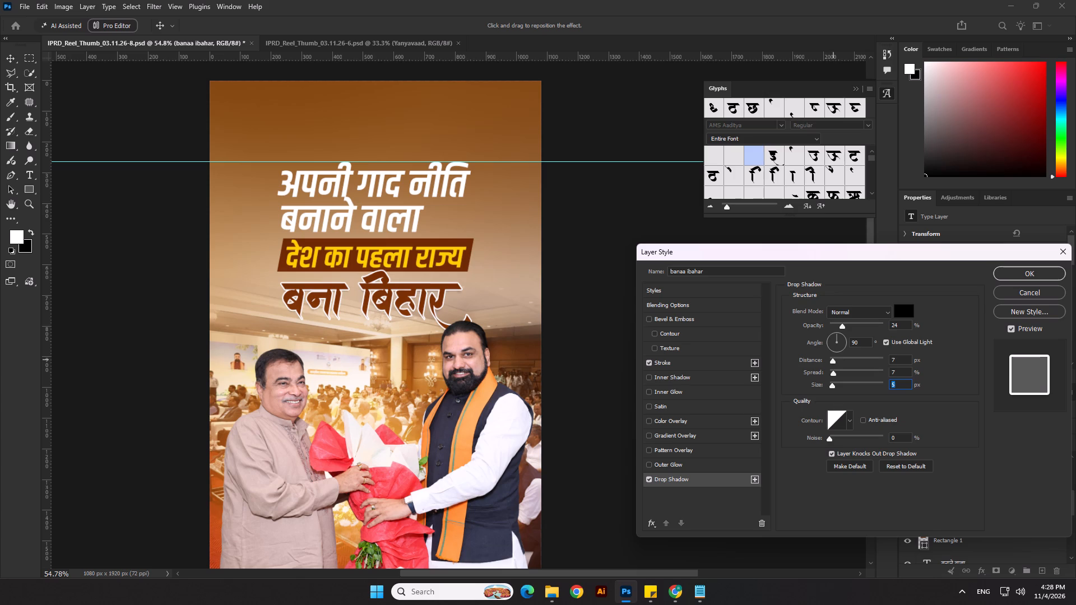
{"action": "left_click", "coordinate": [847, 328]}
{"action": "left_click", "coordinate": [1046, 274]}
Save the thumbnail document.
{"action": "left_click", "coordinate": [770, 346]}
{"action": "scroll", "coordinate": [768, 327], "scroll_direction": "down", "scroll_amount": 10}
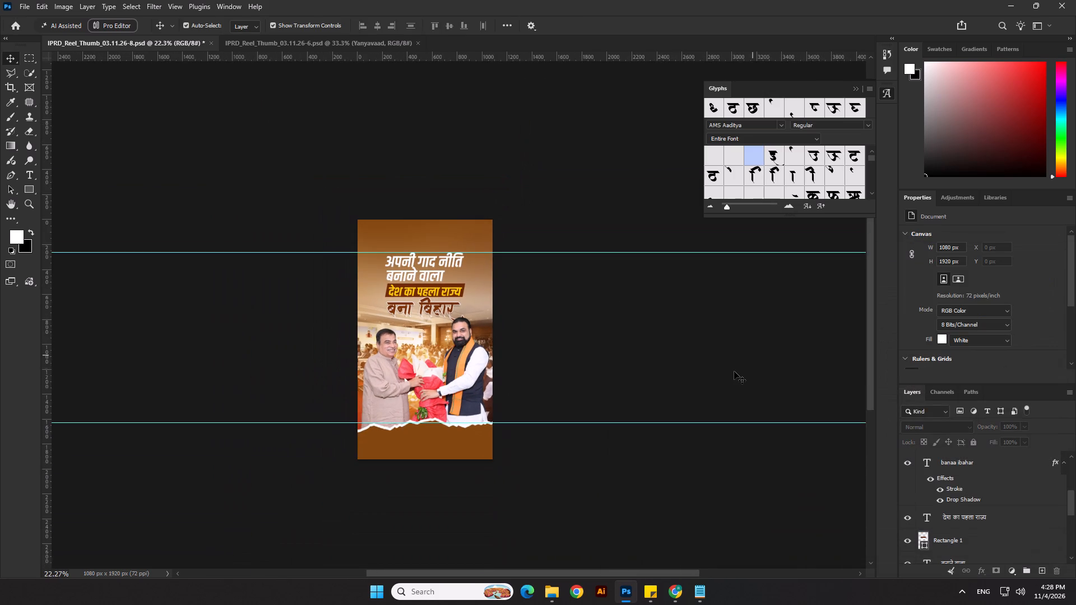
{"action": "key", "text": "ctrl+s"}
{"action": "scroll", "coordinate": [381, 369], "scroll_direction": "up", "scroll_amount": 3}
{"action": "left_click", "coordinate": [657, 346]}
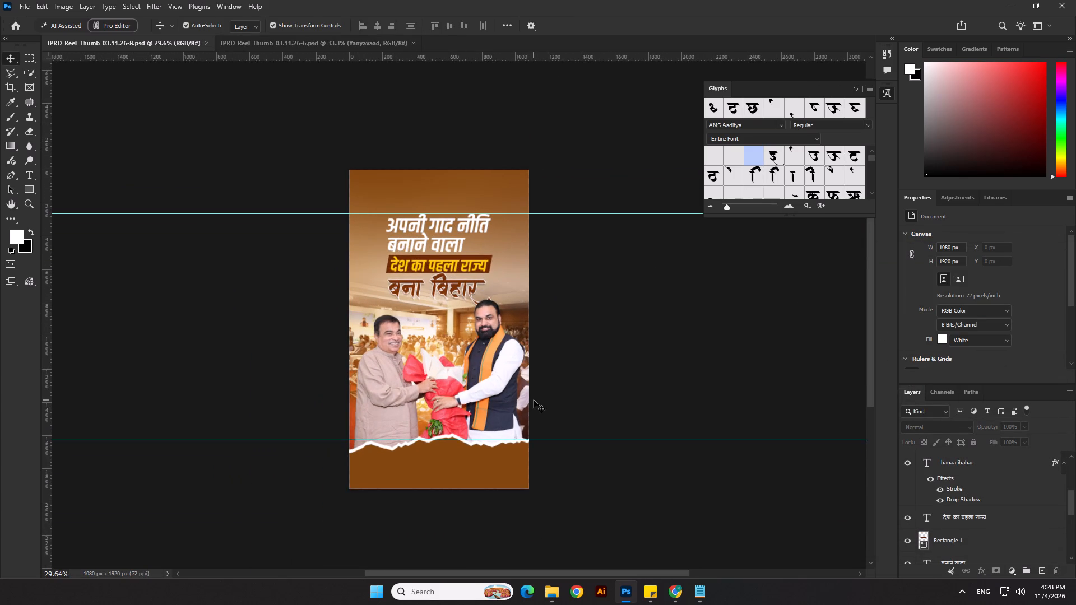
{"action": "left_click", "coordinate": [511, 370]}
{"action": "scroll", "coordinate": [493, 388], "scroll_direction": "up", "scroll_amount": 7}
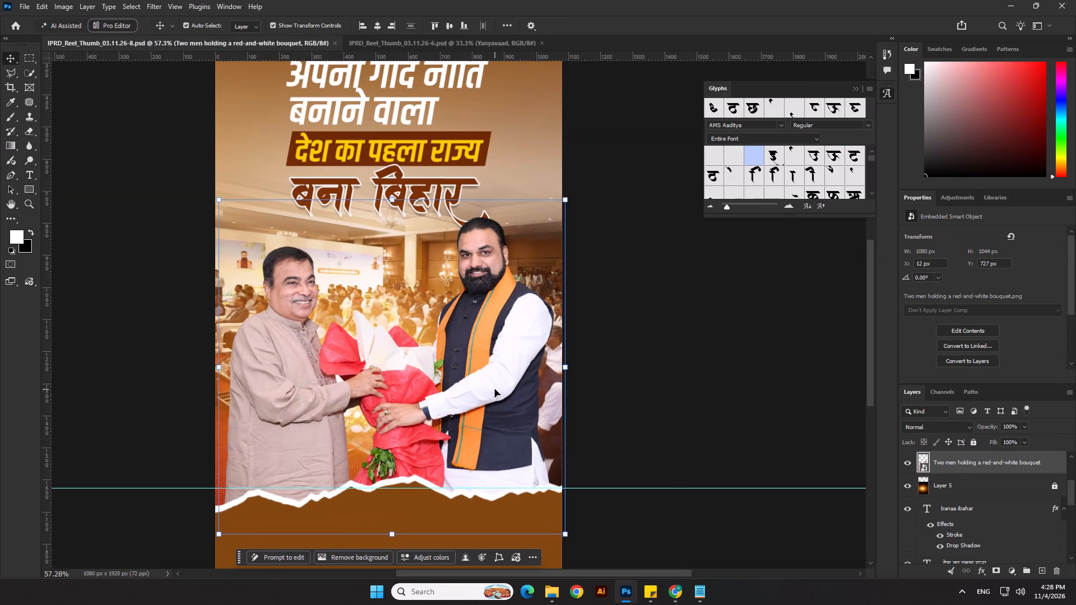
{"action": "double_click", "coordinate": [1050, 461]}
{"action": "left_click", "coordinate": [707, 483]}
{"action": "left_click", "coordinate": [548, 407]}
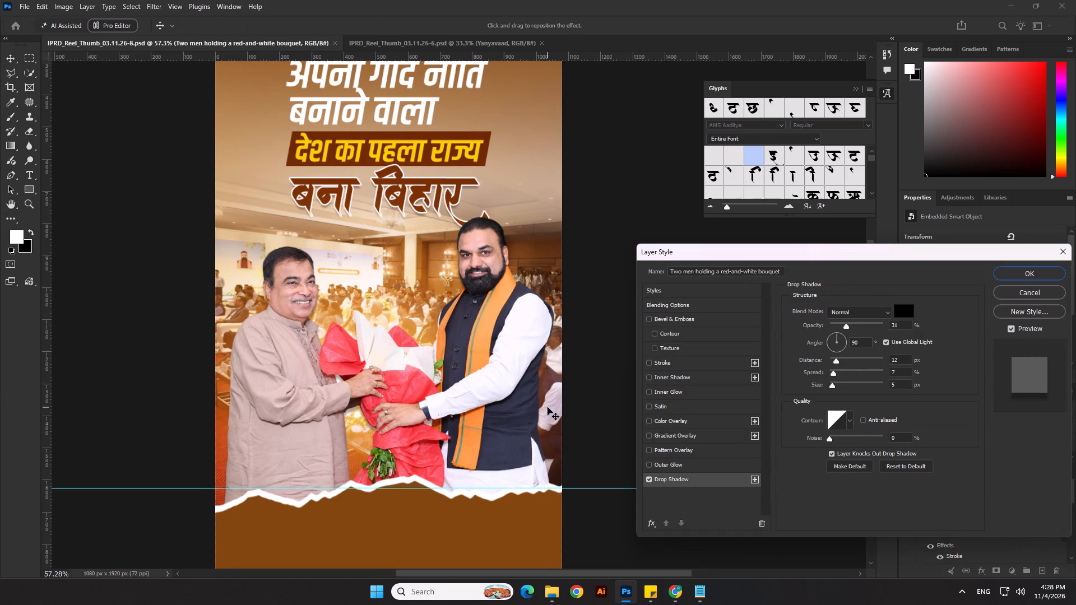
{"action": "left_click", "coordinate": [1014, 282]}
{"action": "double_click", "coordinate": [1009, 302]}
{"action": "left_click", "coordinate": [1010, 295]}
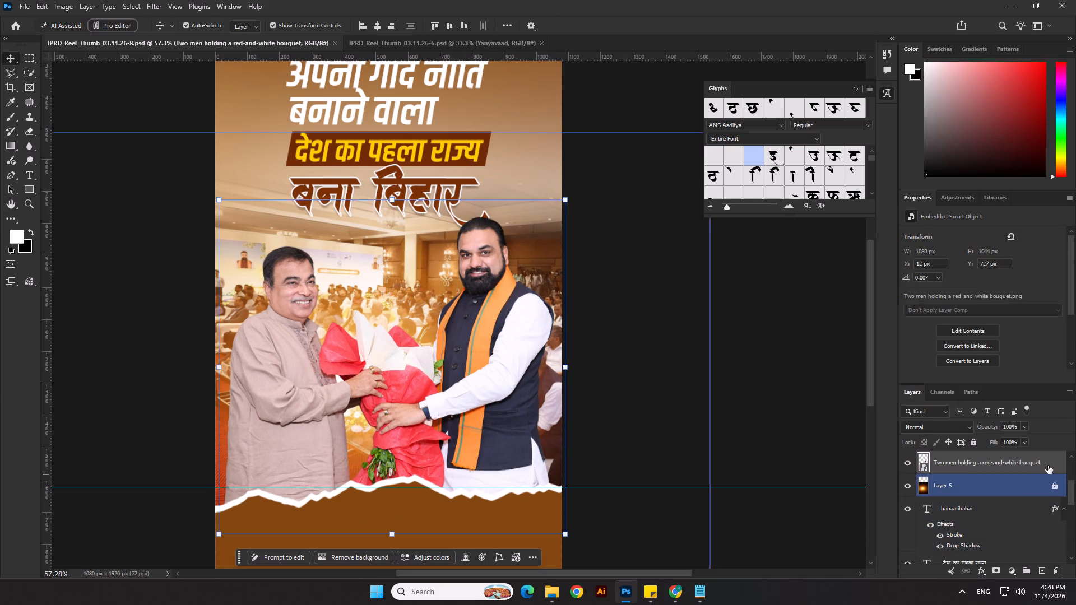
Add a drop shadow to the bouquet cutout without global light: 31% opacity, 30° angle, 5 px distance, 7% spread and 18 px size.
{"action": "double_click", "coordinate": [1048, 466]}
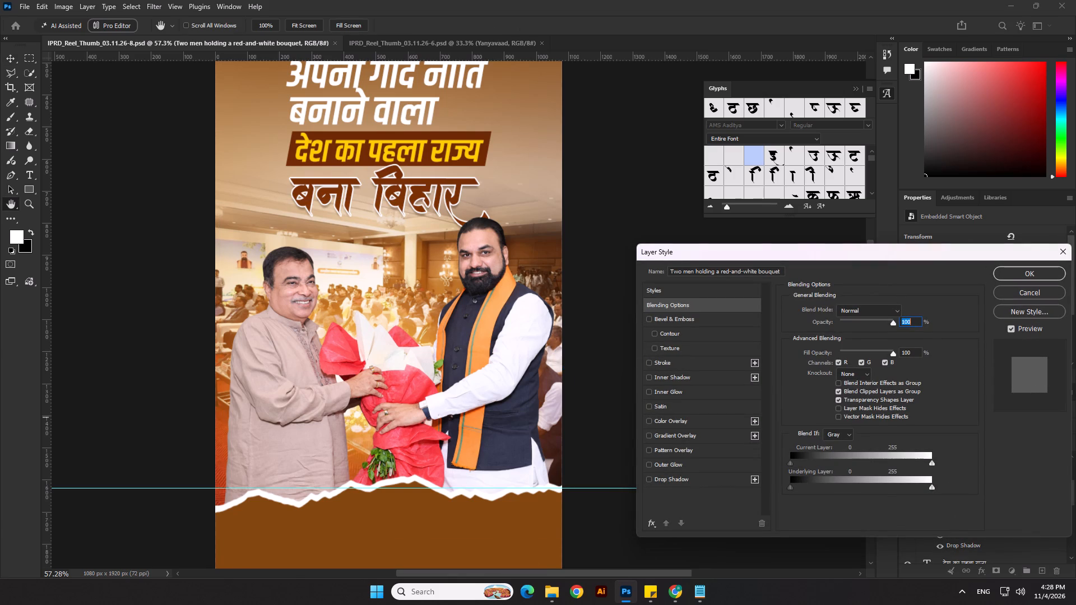
{"action": "left_click", "coordinate": [660, 480]}
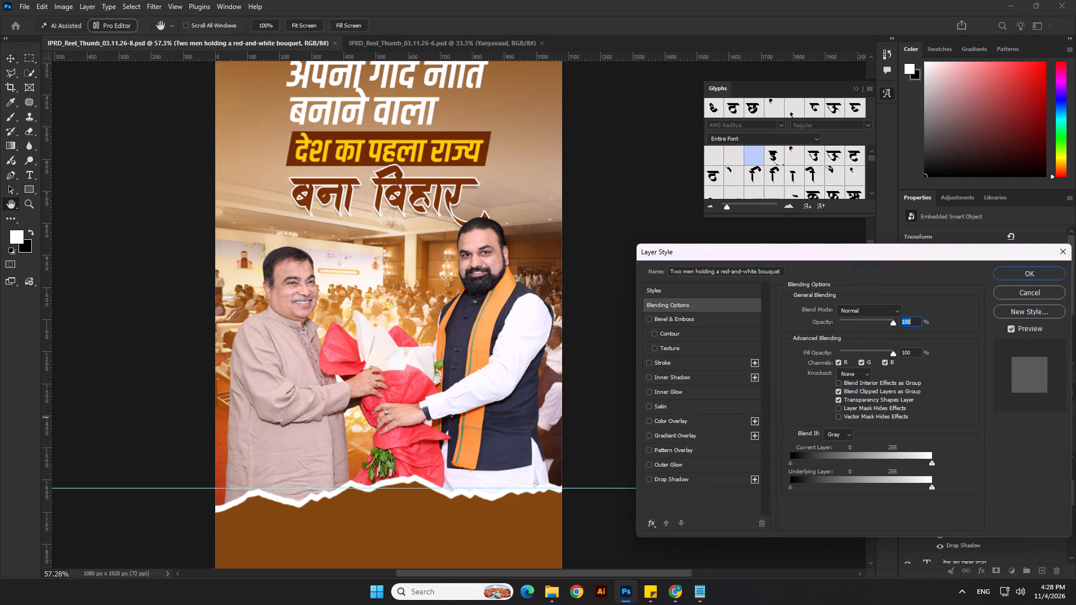
{"action": "left_click", "coordinate": [887, 343]}
{"action": "left_click", "coordinate": [504, 371]}
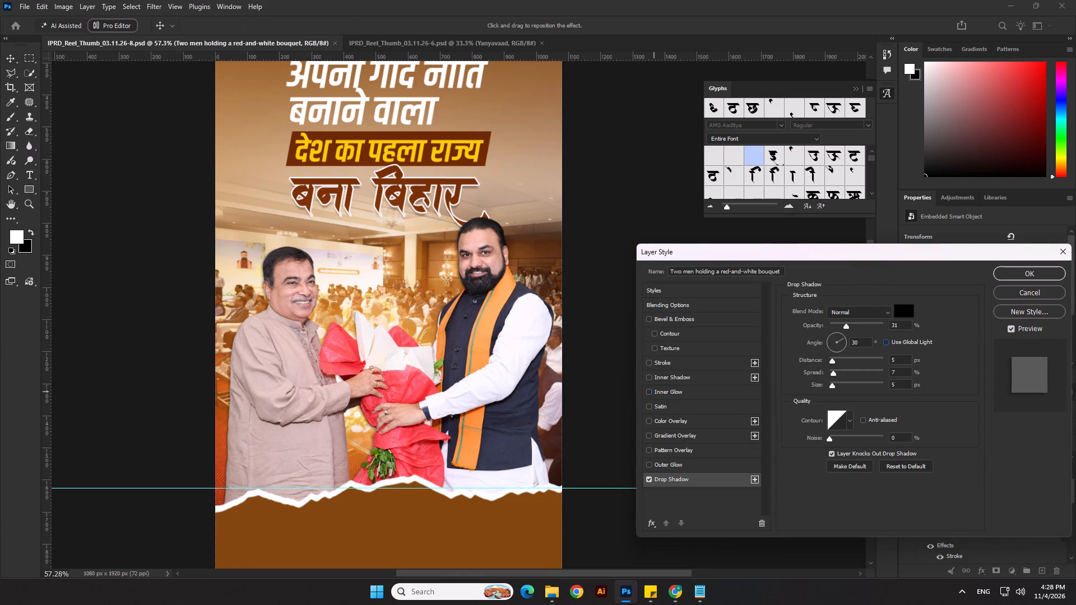
{"action": "left_click", "coordinate": [837, 383]}
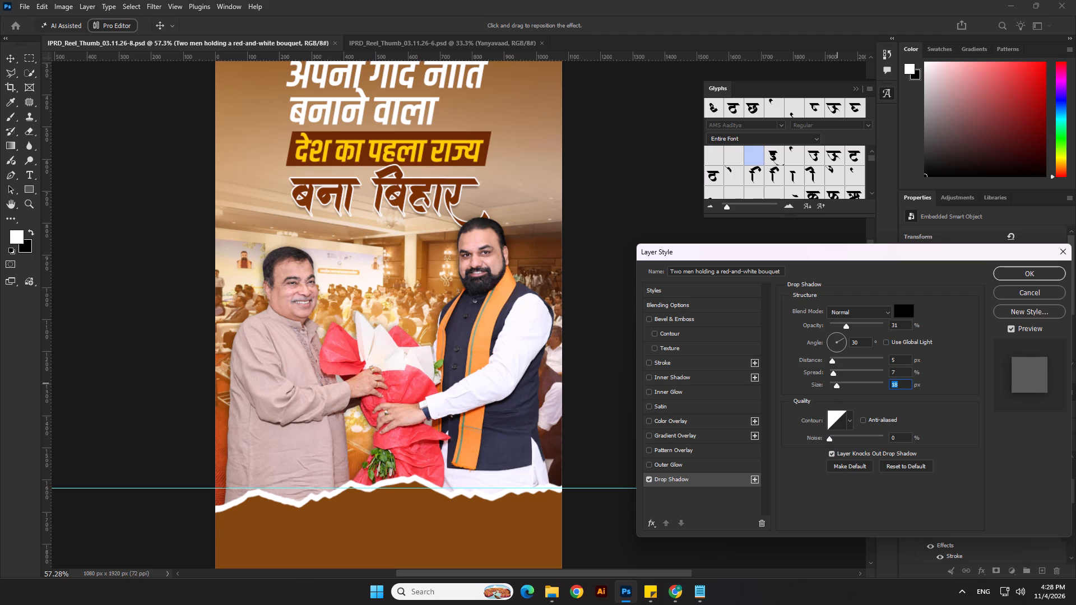
{"action": "left_click", "coordinate": [1010, 270]}
{"action": "left_click", "coordinate": [711, 329]}
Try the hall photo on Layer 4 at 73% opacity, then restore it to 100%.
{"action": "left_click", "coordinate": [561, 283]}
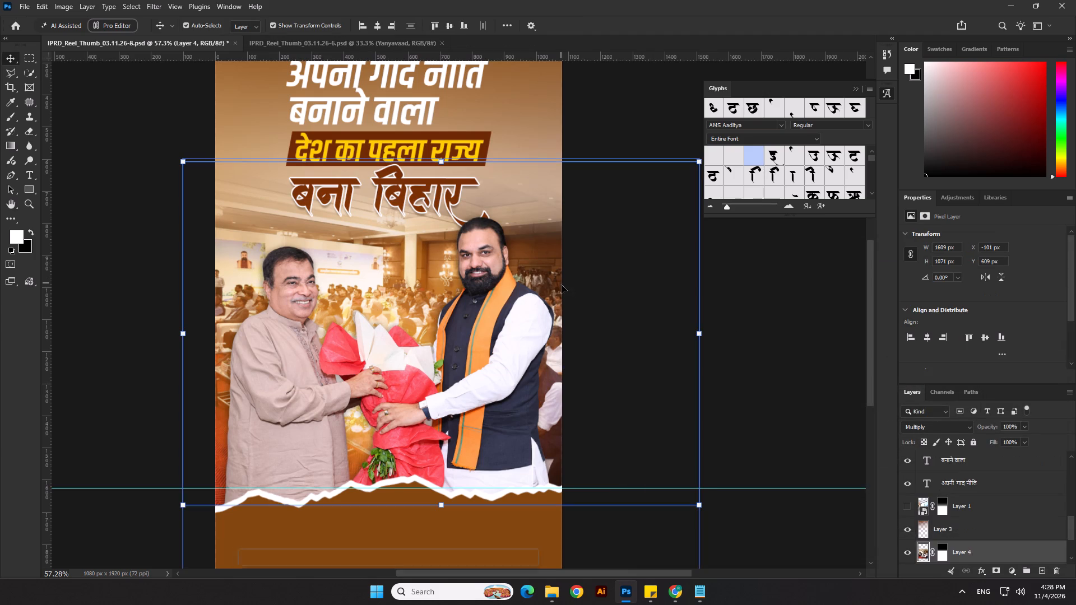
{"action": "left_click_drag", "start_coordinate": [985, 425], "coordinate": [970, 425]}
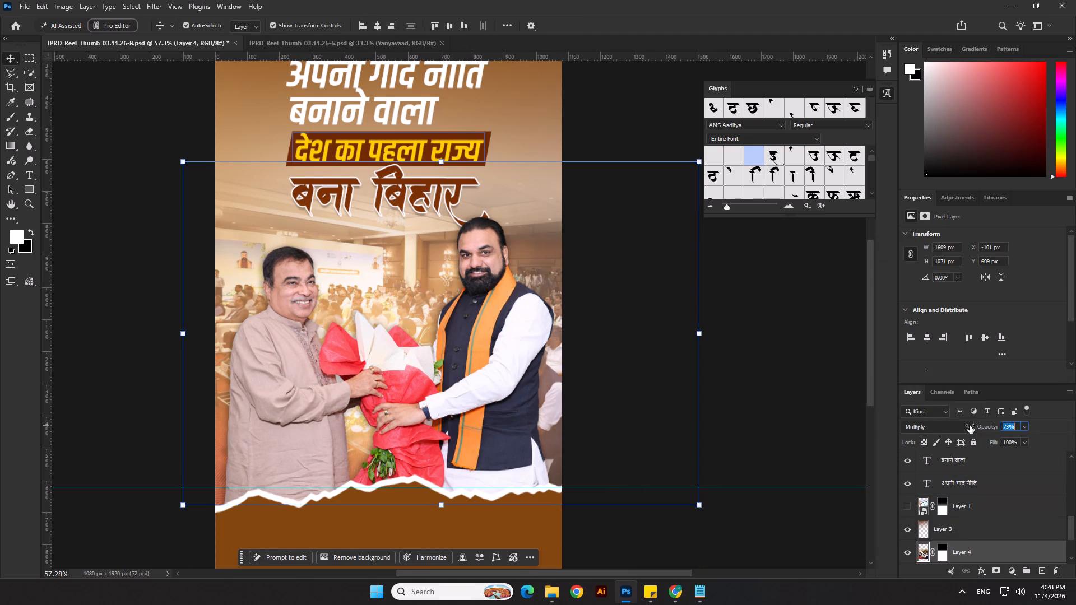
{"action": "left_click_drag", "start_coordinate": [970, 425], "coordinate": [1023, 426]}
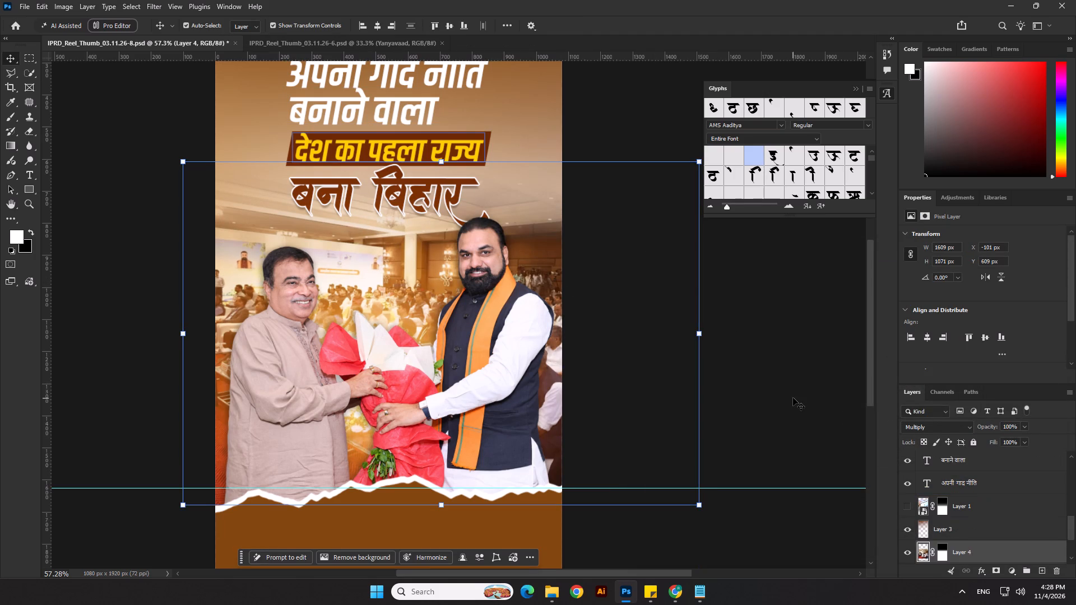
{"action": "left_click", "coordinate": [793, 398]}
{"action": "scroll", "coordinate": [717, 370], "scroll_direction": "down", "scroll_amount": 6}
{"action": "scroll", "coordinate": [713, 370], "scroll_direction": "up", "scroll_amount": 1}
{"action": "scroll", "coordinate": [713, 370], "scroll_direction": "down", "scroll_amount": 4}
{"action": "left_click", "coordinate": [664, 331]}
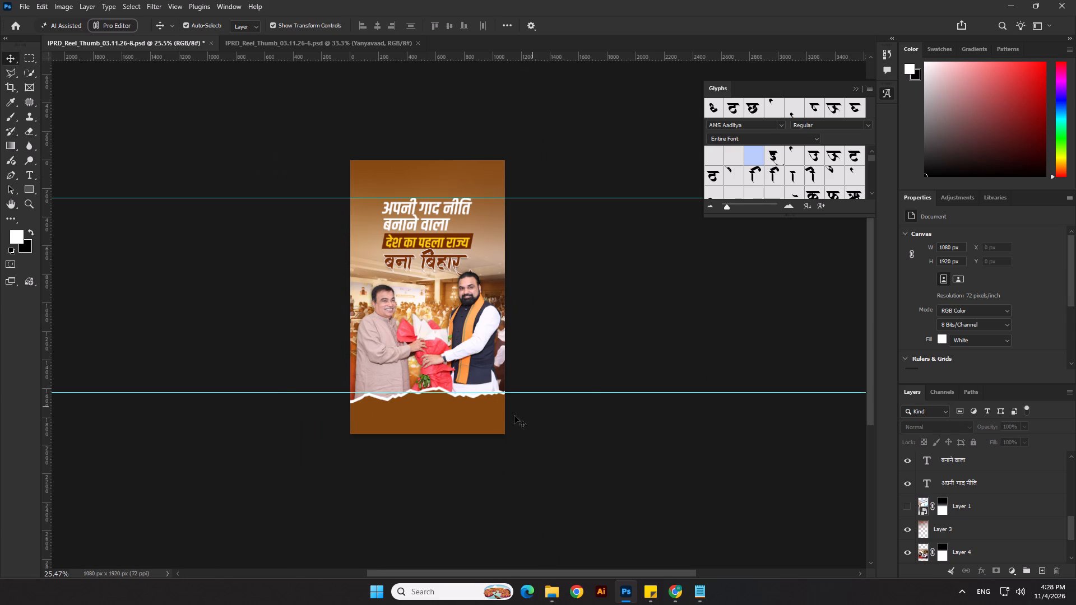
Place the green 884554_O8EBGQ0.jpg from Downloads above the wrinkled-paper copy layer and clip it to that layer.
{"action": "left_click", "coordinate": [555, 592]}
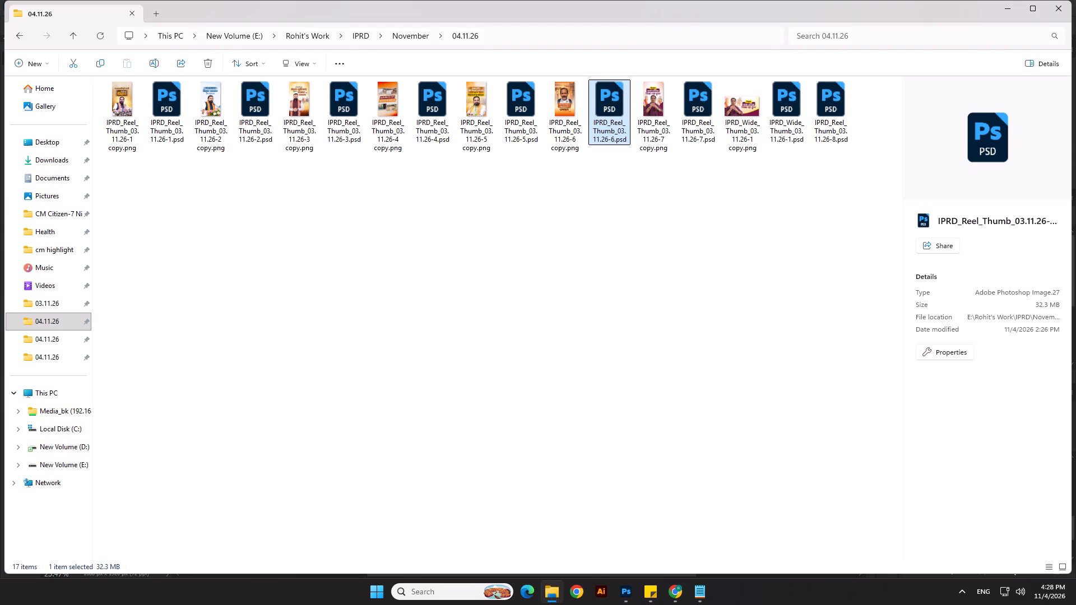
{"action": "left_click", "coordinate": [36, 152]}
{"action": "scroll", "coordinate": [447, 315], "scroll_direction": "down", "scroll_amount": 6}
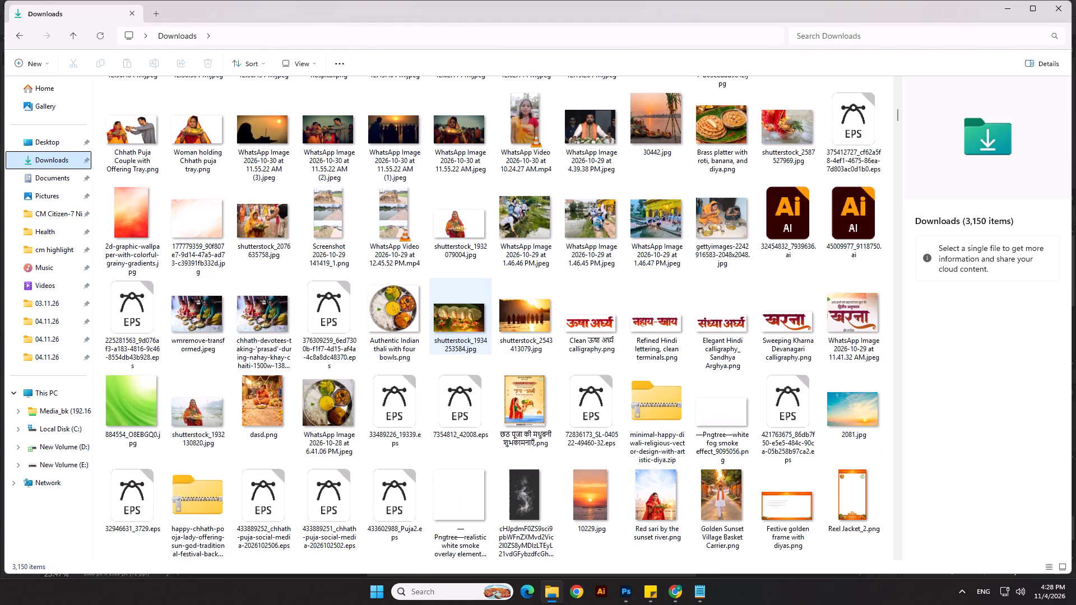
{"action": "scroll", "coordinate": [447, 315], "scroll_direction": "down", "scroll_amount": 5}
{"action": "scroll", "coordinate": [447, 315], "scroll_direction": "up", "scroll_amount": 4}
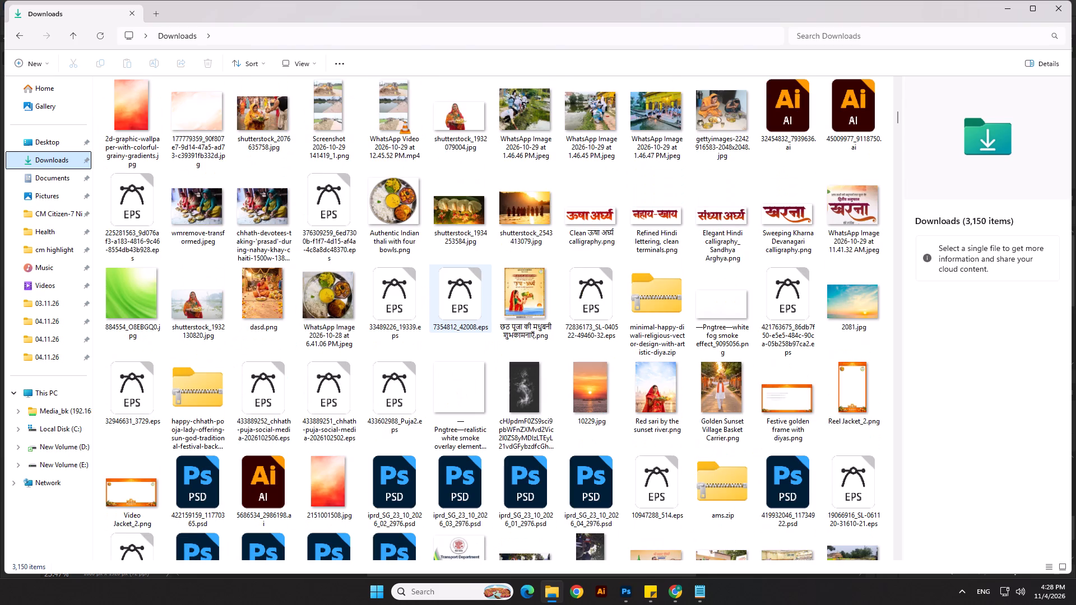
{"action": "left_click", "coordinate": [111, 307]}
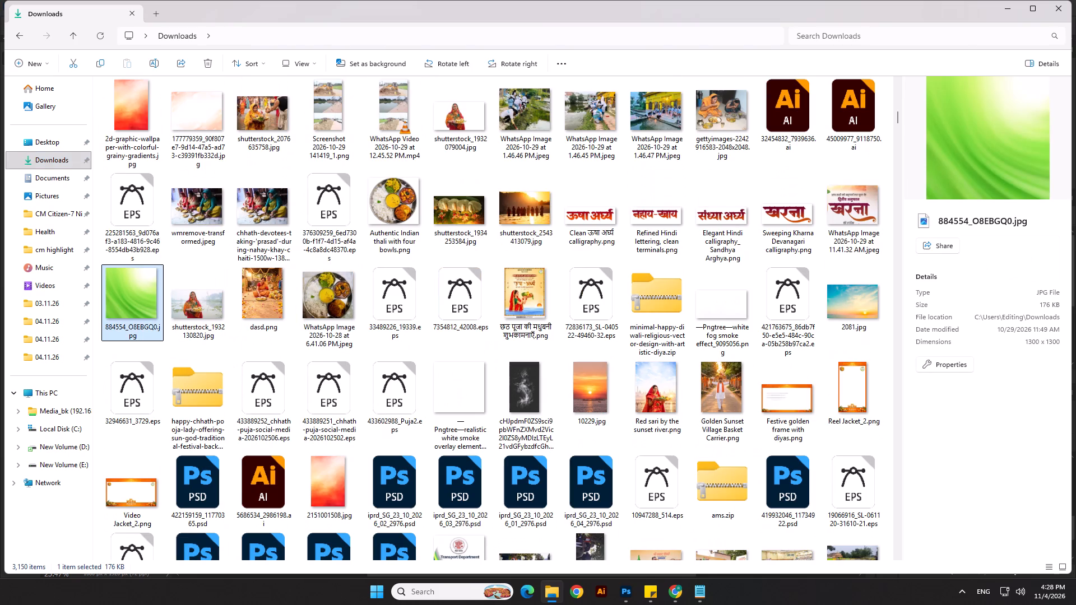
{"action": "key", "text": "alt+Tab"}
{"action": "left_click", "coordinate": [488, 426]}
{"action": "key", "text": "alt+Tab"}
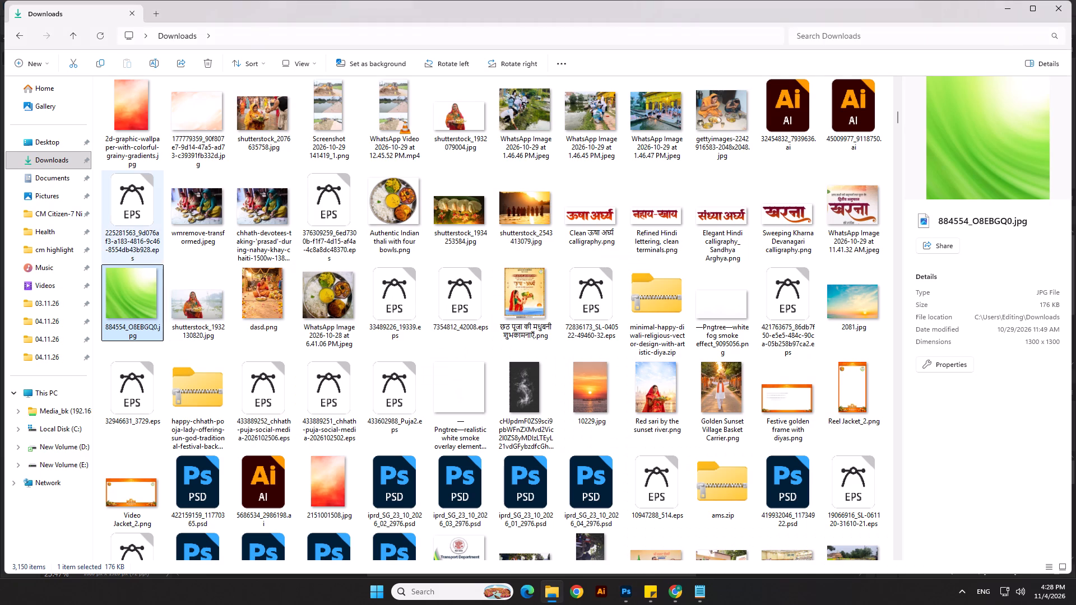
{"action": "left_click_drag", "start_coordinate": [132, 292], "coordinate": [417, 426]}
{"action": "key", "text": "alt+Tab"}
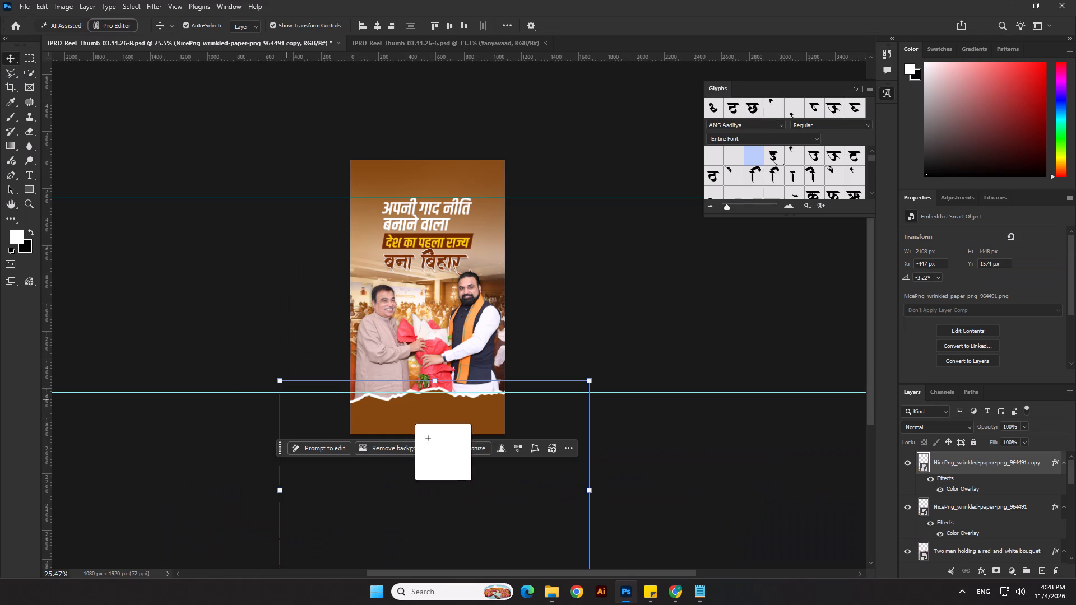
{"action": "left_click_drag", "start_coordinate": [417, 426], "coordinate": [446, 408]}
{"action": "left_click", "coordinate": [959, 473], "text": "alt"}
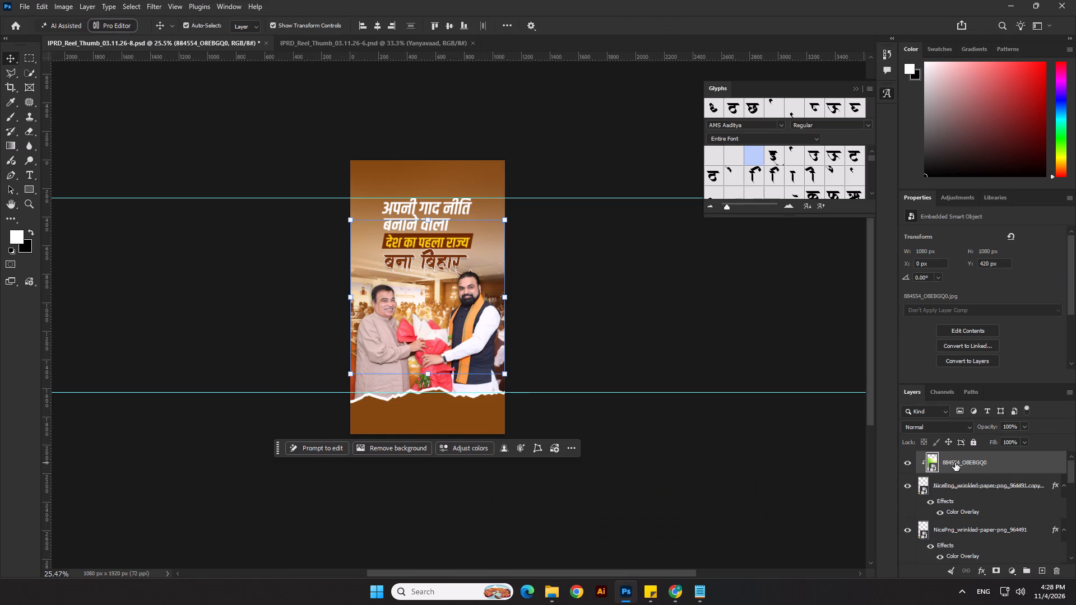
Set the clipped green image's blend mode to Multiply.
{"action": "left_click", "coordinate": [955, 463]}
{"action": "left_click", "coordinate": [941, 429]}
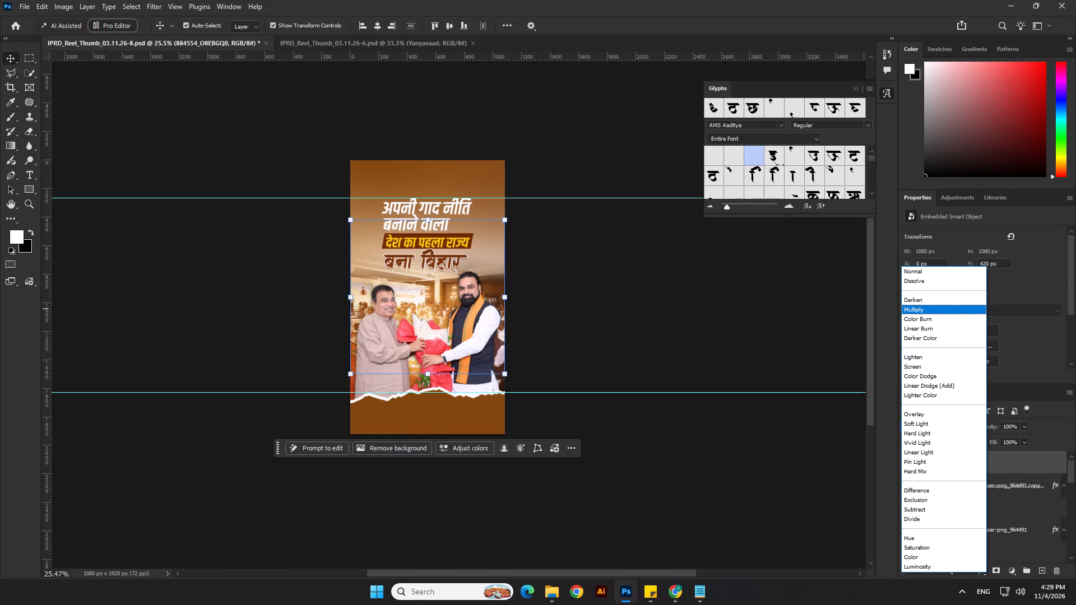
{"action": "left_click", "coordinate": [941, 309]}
Convert the wrinkled-paper copy layer, including its color overlay, to a smart object.
{"action": "left_click", "coordinate": [962, 480]}
{"action": "left_click", "coordinate": [1000, 482]}
{"action": "right_click", "coordinate": [1000, 482]}
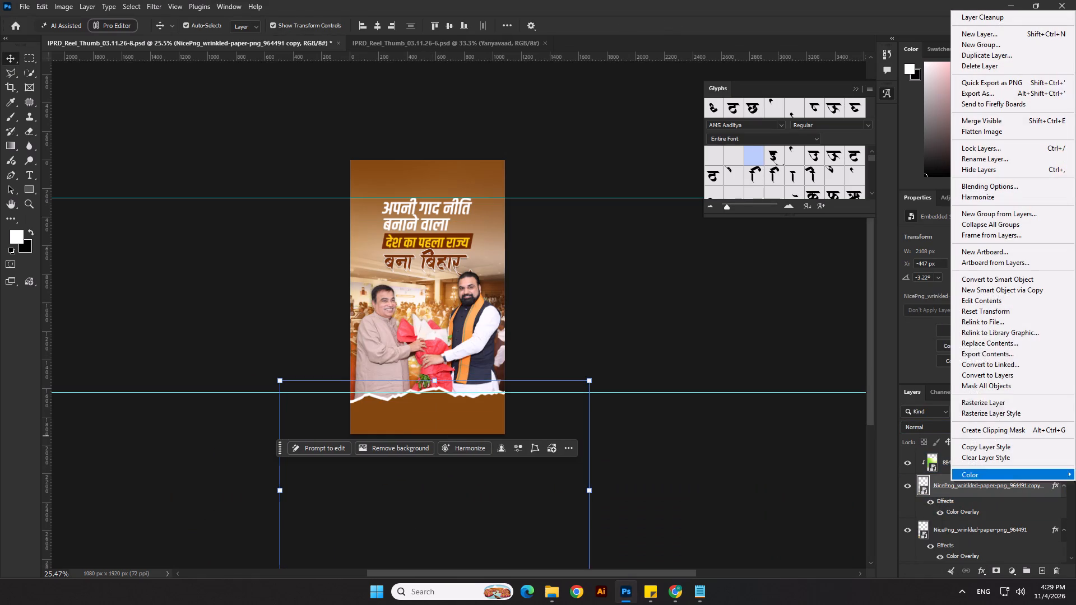
{"action": "left_click", "coordinate": [987, 283]}
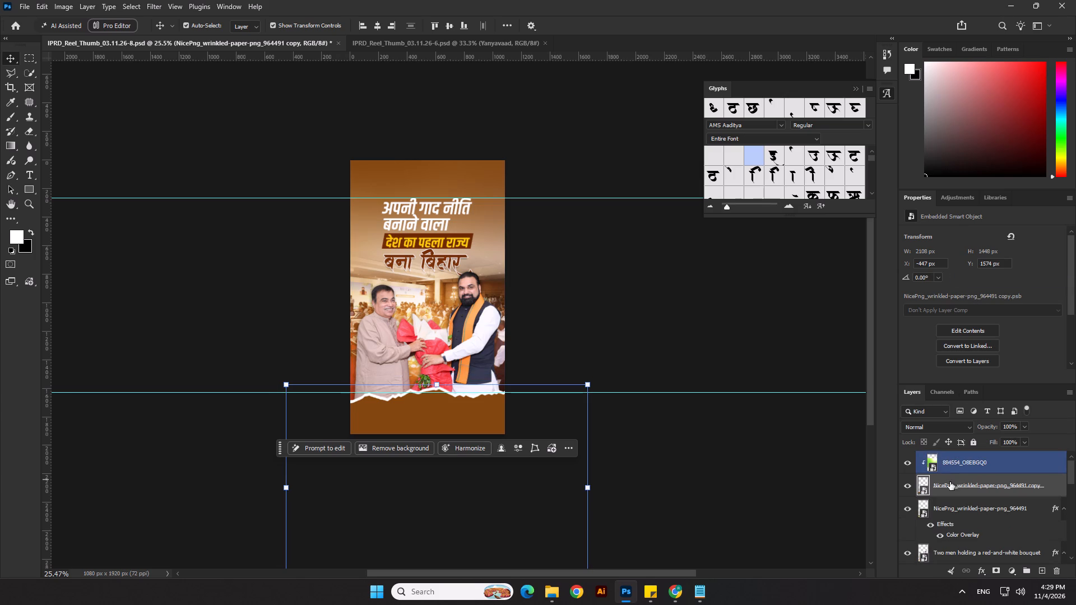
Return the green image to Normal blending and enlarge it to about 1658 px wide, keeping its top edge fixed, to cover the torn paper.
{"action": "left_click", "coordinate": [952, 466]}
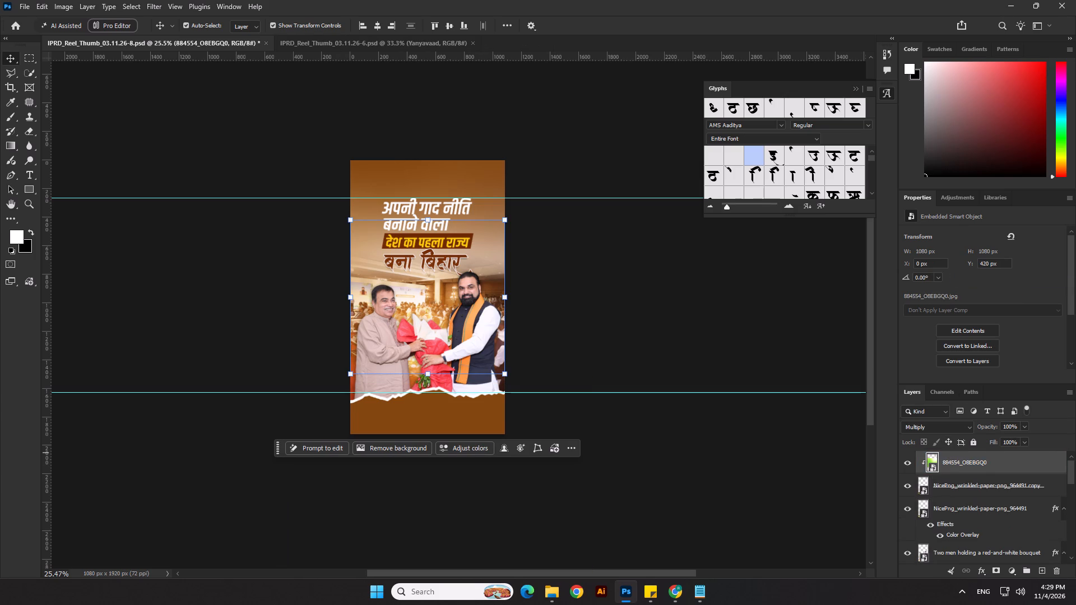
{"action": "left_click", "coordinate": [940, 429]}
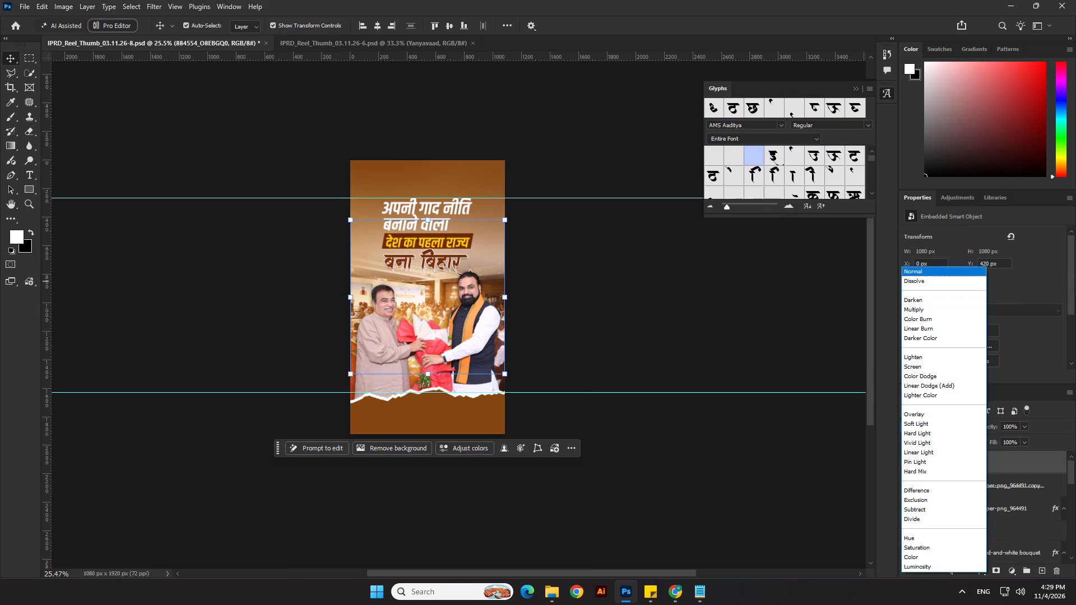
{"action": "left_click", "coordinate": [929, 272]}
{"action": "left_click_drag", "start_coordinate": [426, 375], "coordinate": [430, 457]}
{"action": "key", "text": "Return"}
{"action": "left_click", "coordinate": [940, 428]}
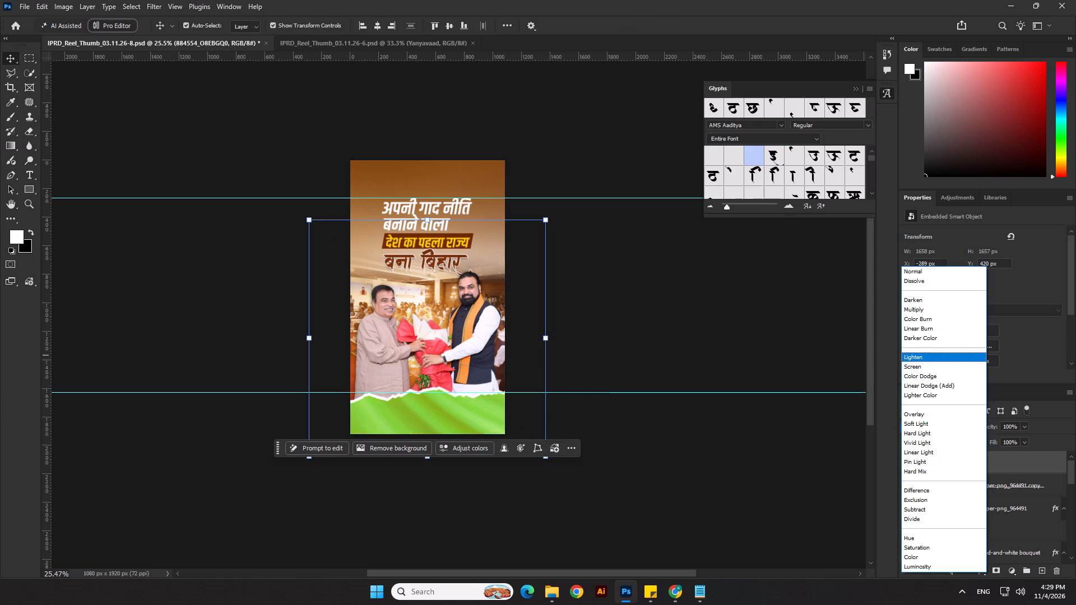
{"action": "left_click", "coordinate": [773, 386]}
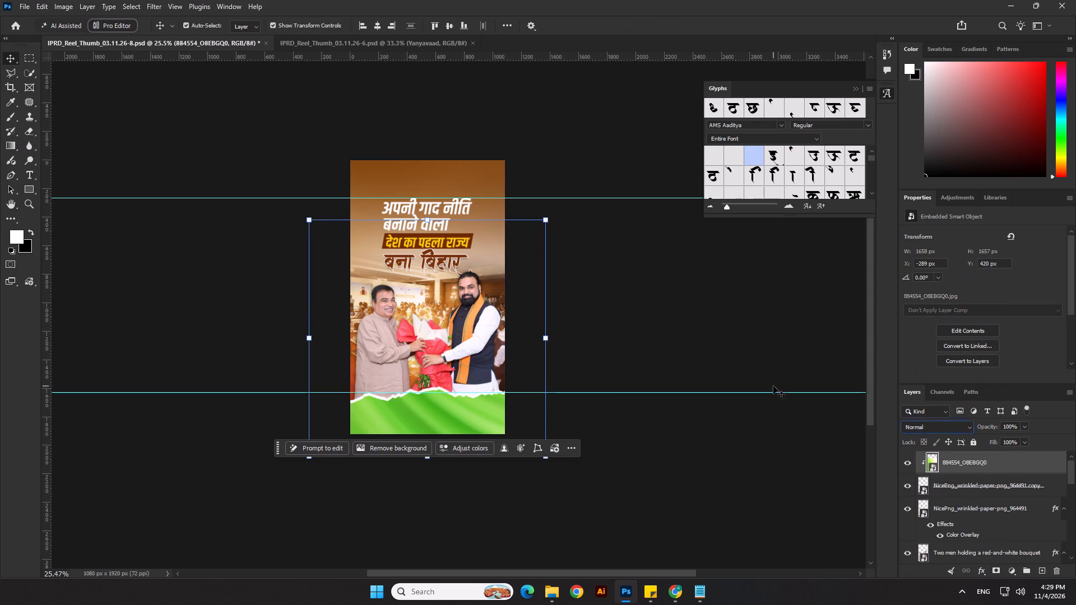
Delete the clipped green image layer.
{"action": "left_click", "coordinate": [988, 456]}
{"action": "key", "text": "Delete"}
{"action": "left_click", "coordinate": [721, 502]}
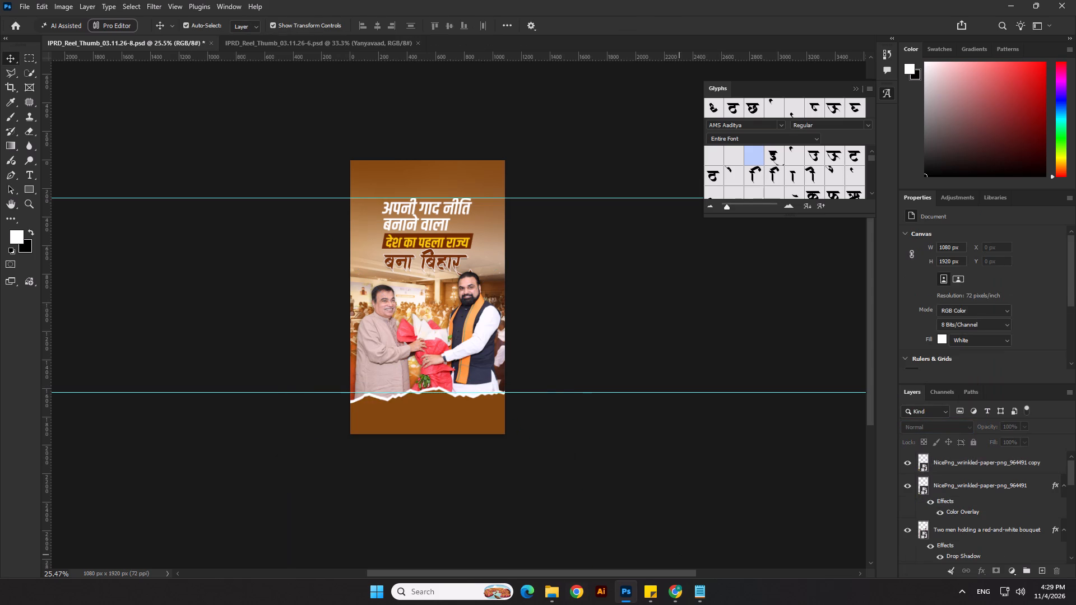
Open IPRD_Reel_Thumb_03.11.26-7.psd from the November 04.11.26 project folder.
{"action": "left_click", "coordinate": [560, 593]}
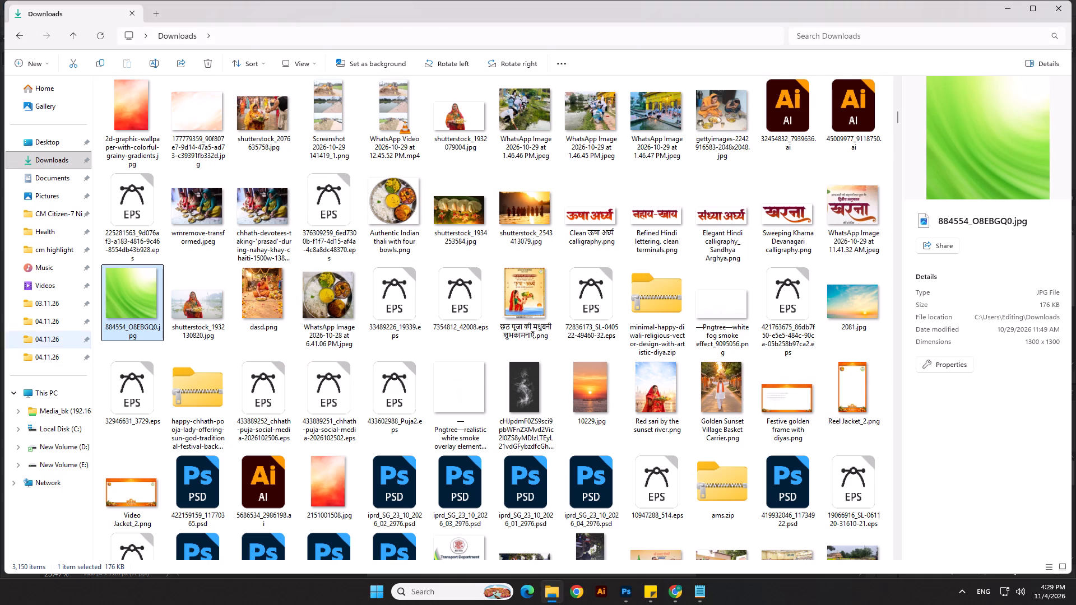
{"action": "left_click", "coordinate": [65, 341]}
{"action": "left_click", "coordinate": [57, 348]}
{"action": "left_click", "coordinate": [59, 318]}
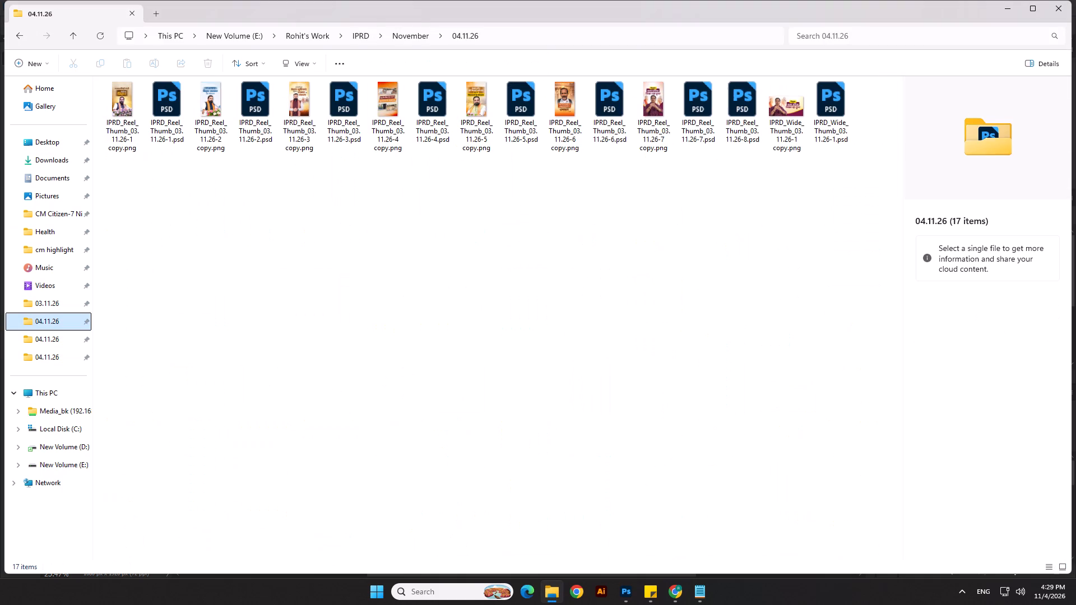
{"action": "left_click", "coordinate": [810, 108]}
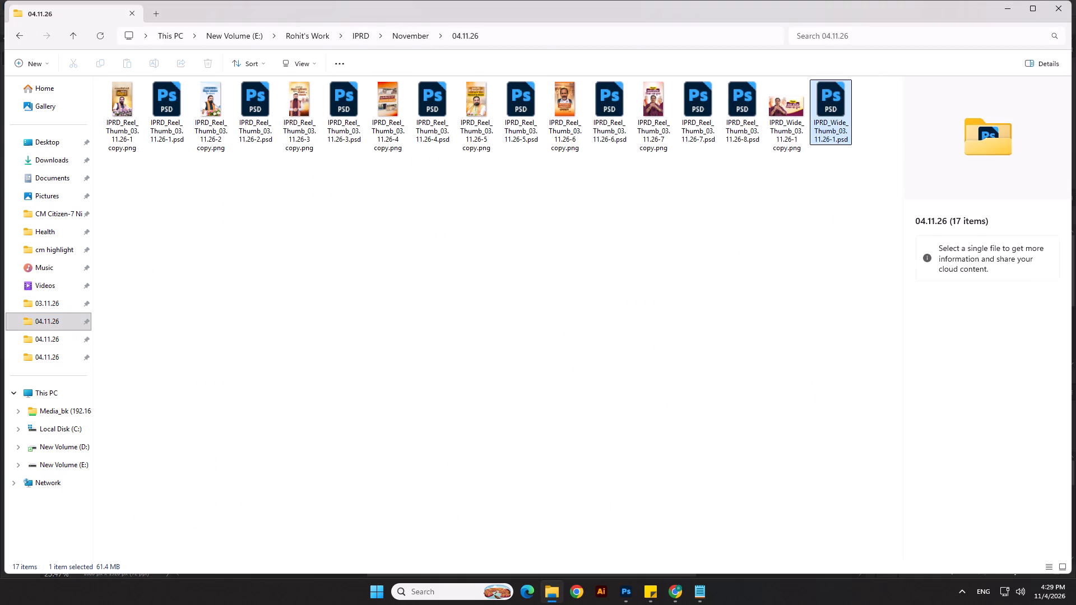
{"action": "double_click", "coordinate": [692, 111]}
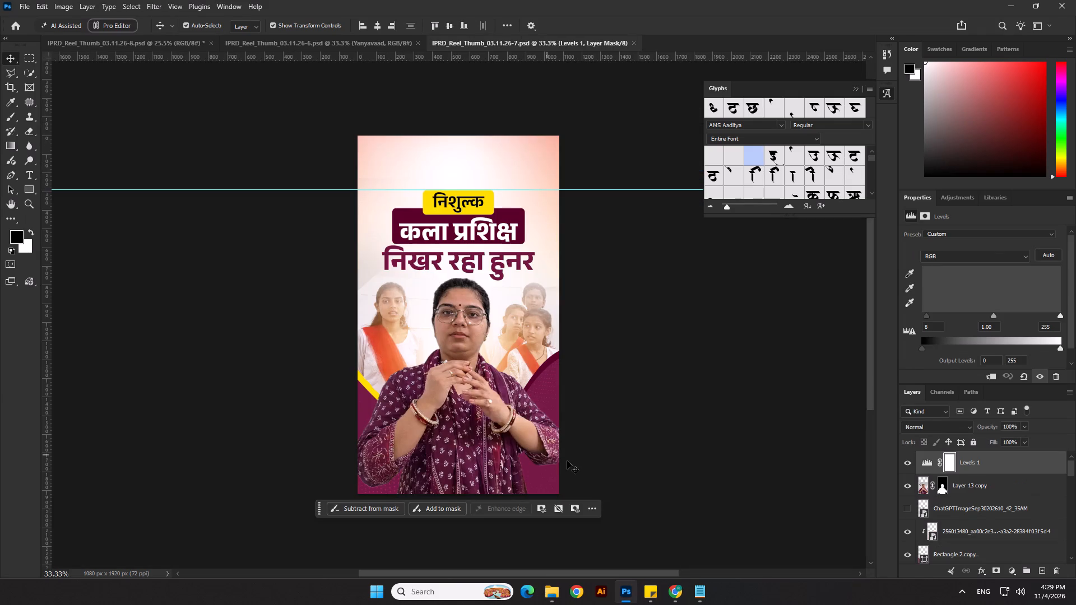
Copy the Divide-blended halftone texture layer from thumbnail 7 into thumbnail 8 and clip it to the wrinkled-paper copy layer.
{"action": "left_click", "coordinate": [550, 406]}
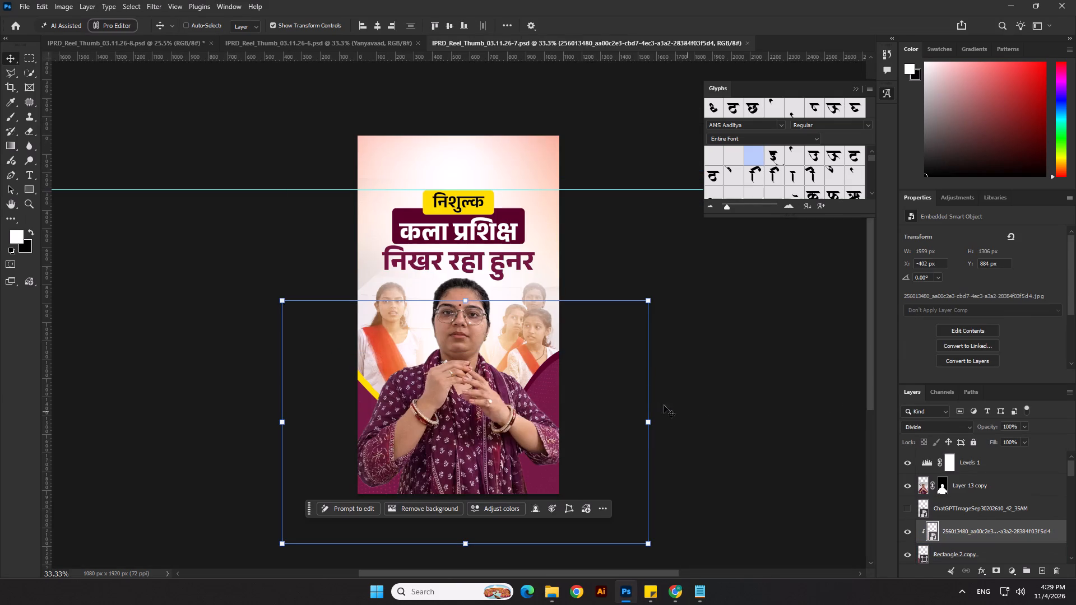
{"action": "key", "text": "ctrl+c"}
{"action": "left_click", "coordinate": [388, 50]}
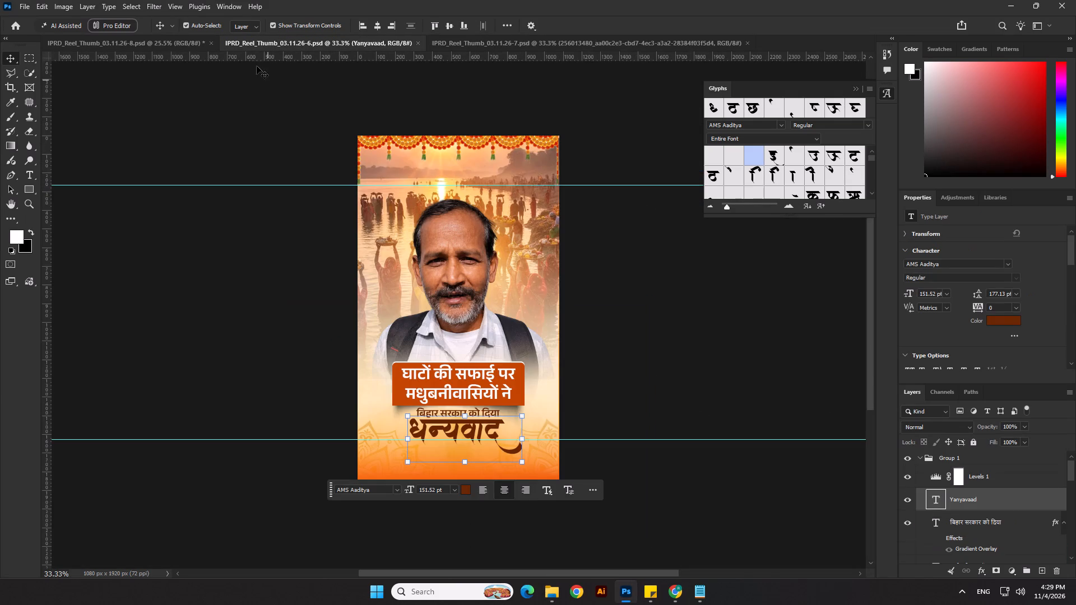
{"action": "left_click", "coordinate": [194, 40]}
{"action": "left_click", "coordinate": [432, 434]}
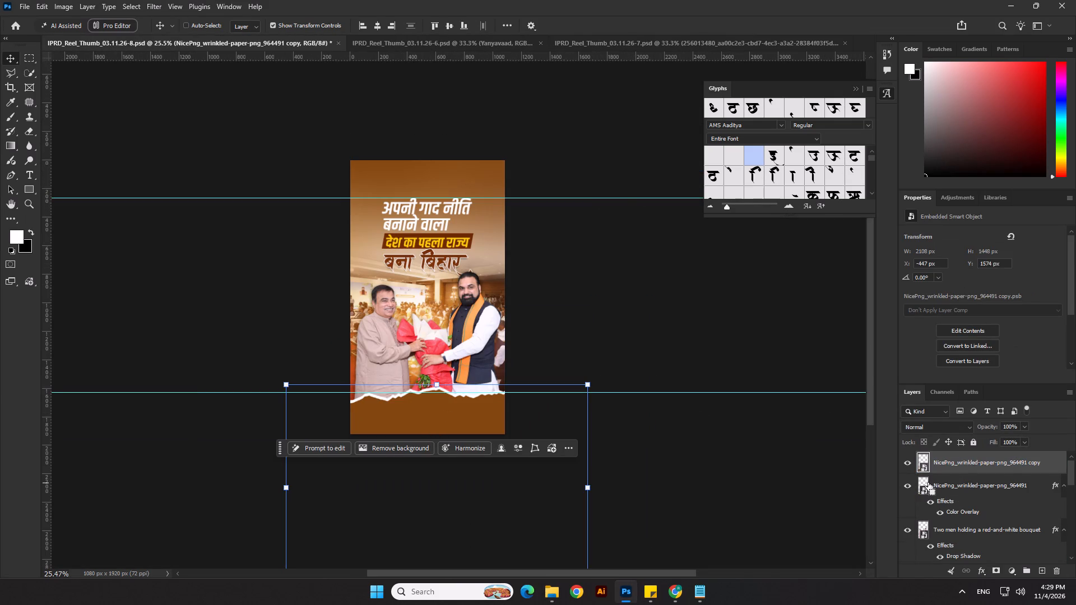
{"action": "key", "text": "ctrl+v"}
{"action": "left_click", "coordinate": [956, 474], "text": "alt"}
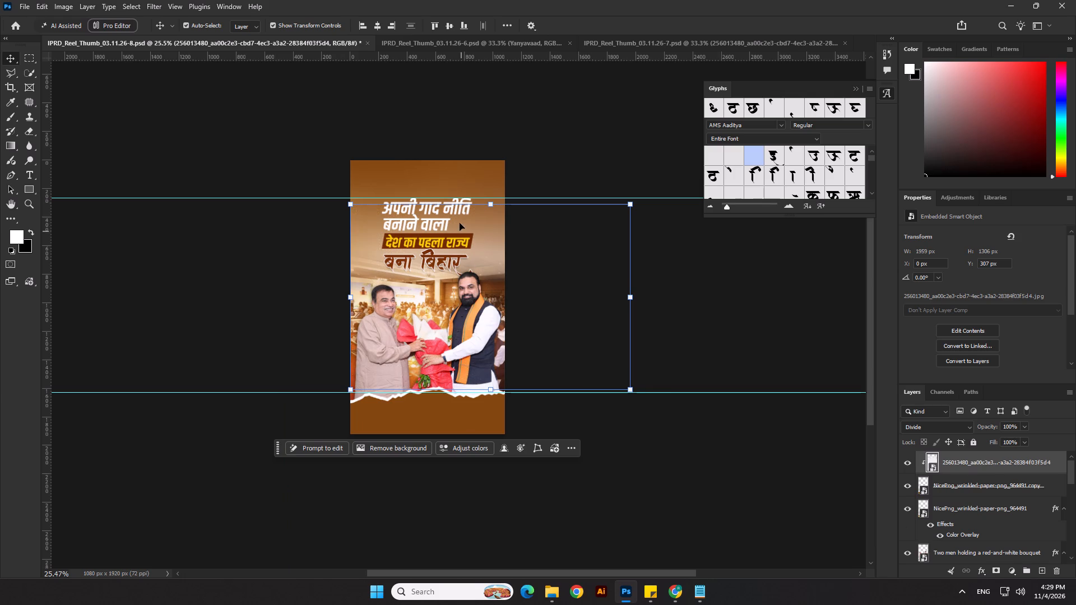
Move the clipped halftone texture down over the torn-paper strip and scale it to about 224.6%.
{"action": "left_click", "coordinate": [482, 199]}
{"action": "left_click_drag", "start_coordinate": [490, 263], "coordinate": [456, 340]}
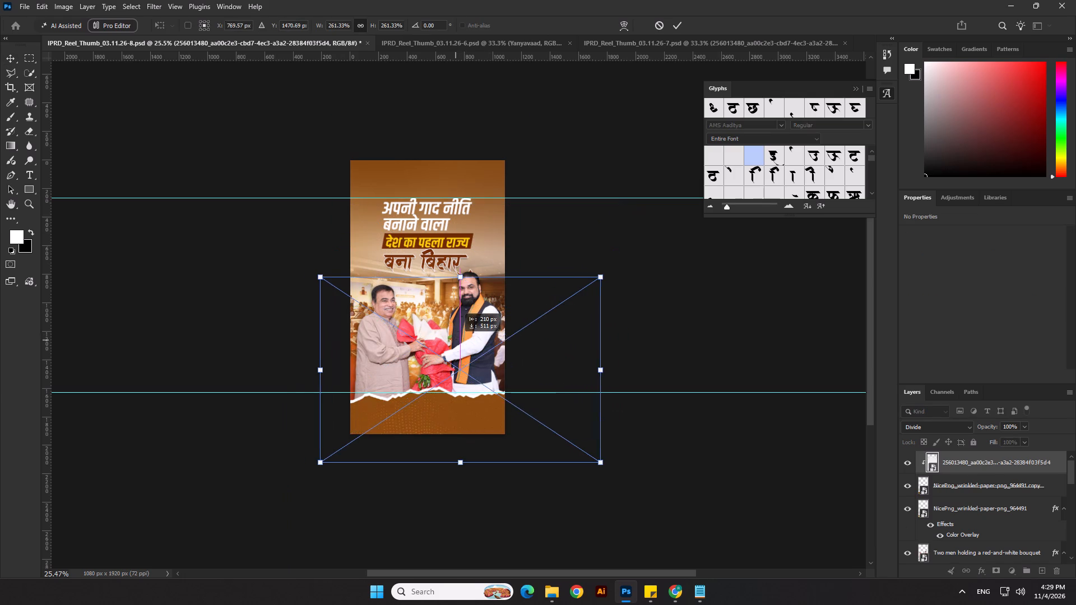
{"action": "left_click_drag", "start_coordinate": [456, 340], "coordinate": [419, 347]}
{"action": "scroll", "coordinate": [436, 371], "scroll_direction": "up", "scroll_amount": 5}
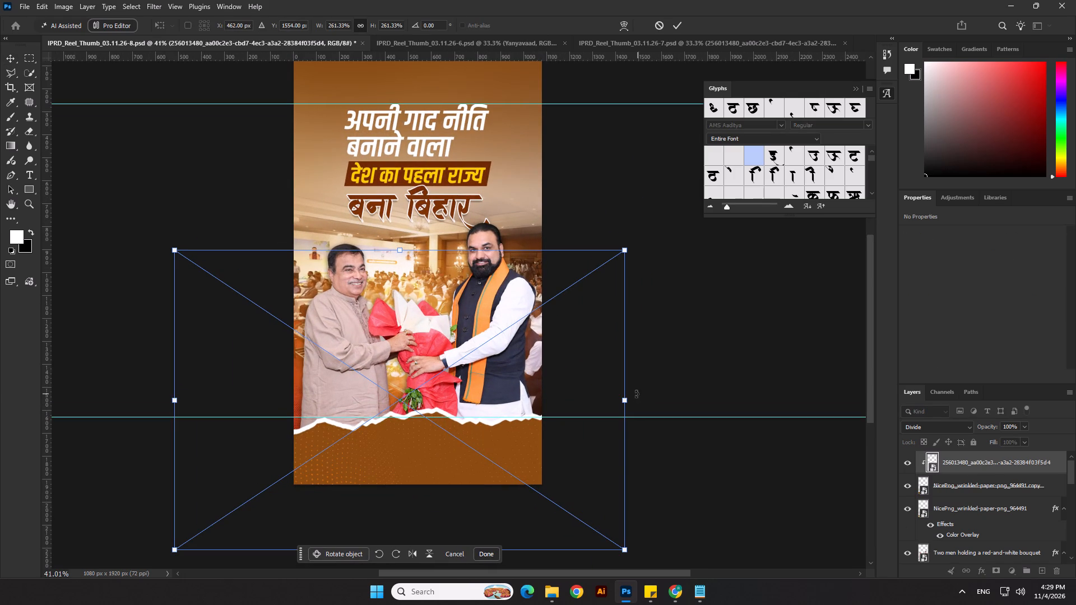
{"action": "left_click_drag", "start_coordinate": [624, 398], "coordinate": [561, 414]}
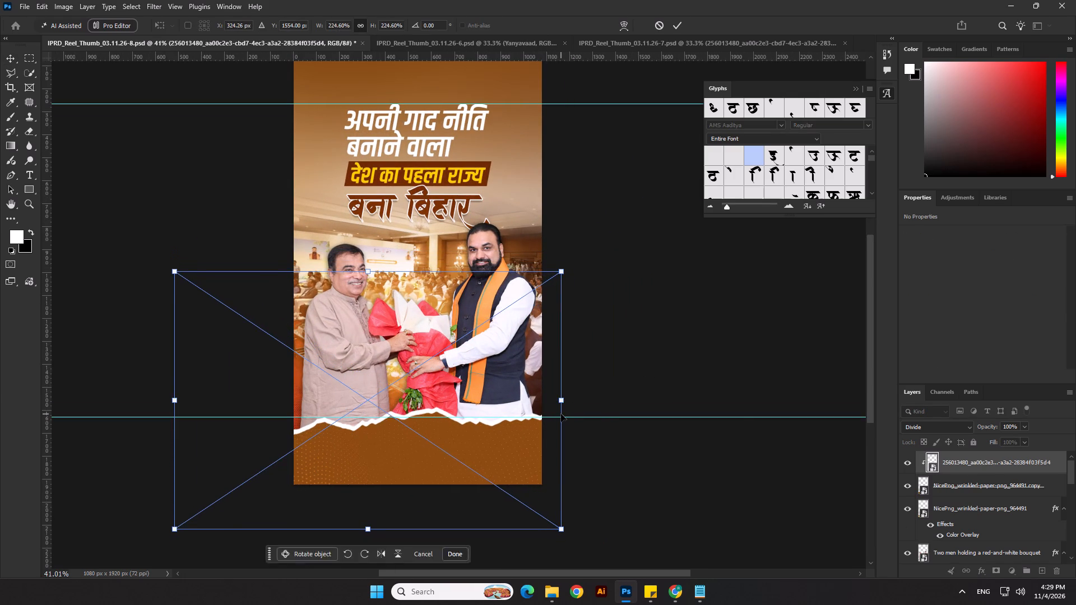
{"action": "key", "text": "Return"}
Adjust the halftone texture's vertical position over the torn paper, bringing its top edge to about Y 818 px.
{"action": "key", "text": "shift+Down"}
{"action": "key", "text": "shift+Down"}
{"action": "key", "text": "shift+Down"}
{"action": "key", "text": "shift+Down"}
{"action": "key", "text": "shift+Down"}
{"action": "key", "text": "shift+Down"}
{"action": "key", "text": "shift+Down"}
{"action": "key", "text": "shift+Down"}
{"action": "key", "text": "shift+Down"}
{"action": "key", "text": "shift+Down"}
{"action": "key", "text": "shift+Down"}
{"action": "key", "text": "shift+Down"}
{"action": "key", "text": "shift+Down"}
{"action": "key", "text": "shift+Down"}
{"action": "key", "text": "shift+Down"}
{"action": "key", "text": "shift+Down"}
{"action": "key", "text": "shift+Down"}
{"action": "key", "text": "shift+Down"}
{"action": "key", "text": "shift+Down"}
{"action": "key", "text": "shift+Down"}
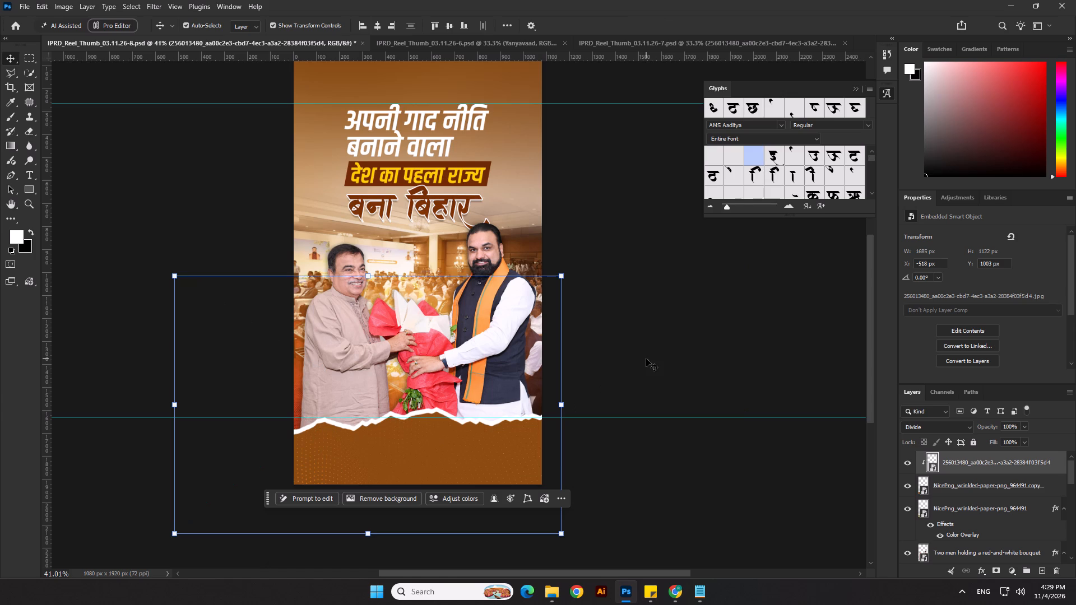
{"action": "left_click_drag", "start_coordinate": [505, 450], "coordinate": [506, 381]}
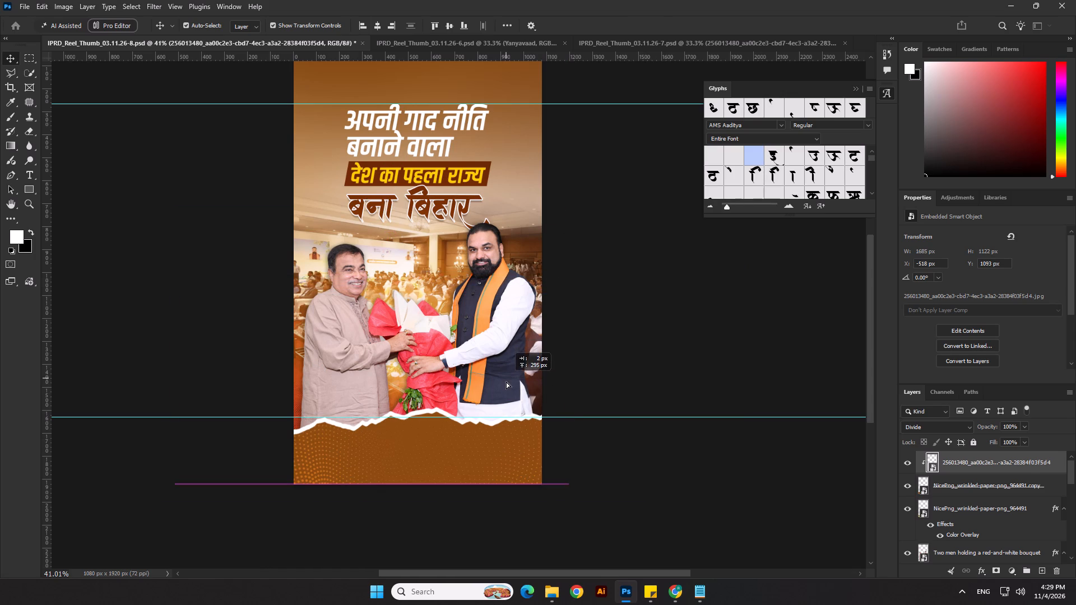
{"action": "left_click_drag", "start_coordinate": [506, 381], "coordinate": [505, 387]}
Enlarge the halftone texture to about 244.55% and position it at X -605, Y 745 px over the torn paper.
{"action": "left_click_drag", "start_coordinate": [365, 231], "coordinate": [365, 224]}
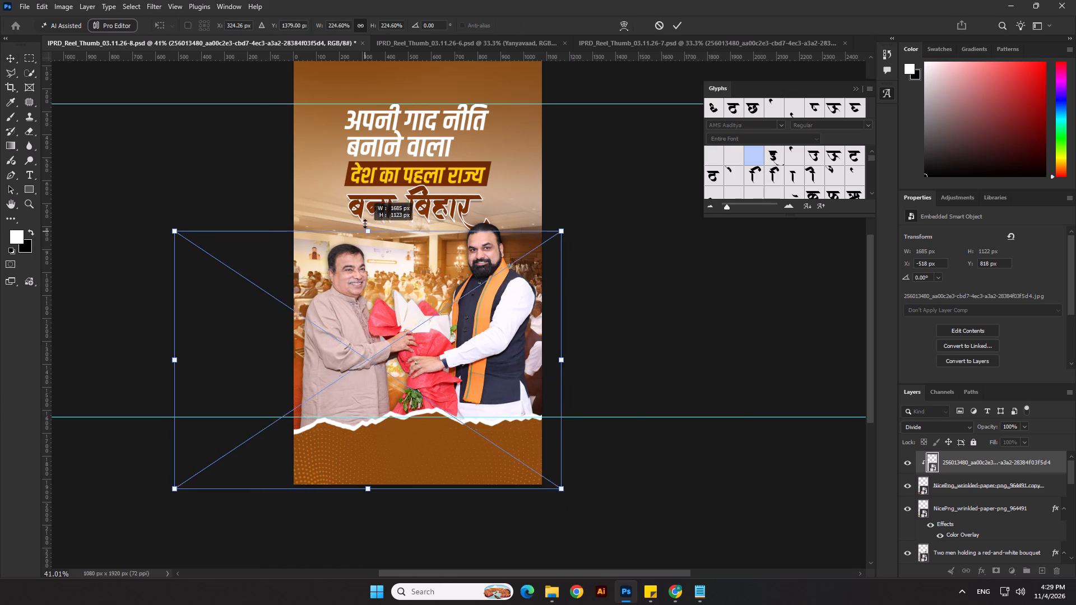
{"action": "left_click_drag", "start_coordinate": [365, 224], "coordinate": [365, 208]}
{"action": "key", "text": "Left"}
{"action": "key", "text": "Left"}
{"action": "key", "text": "Left"}
{"action": "key", "text": "Left"}
{"action": "key", "text": "Left"}
{"action": "key", "text": "Down"}
{"action": "key", "text": "Down"}
{"action": "key", "text": "Down"}
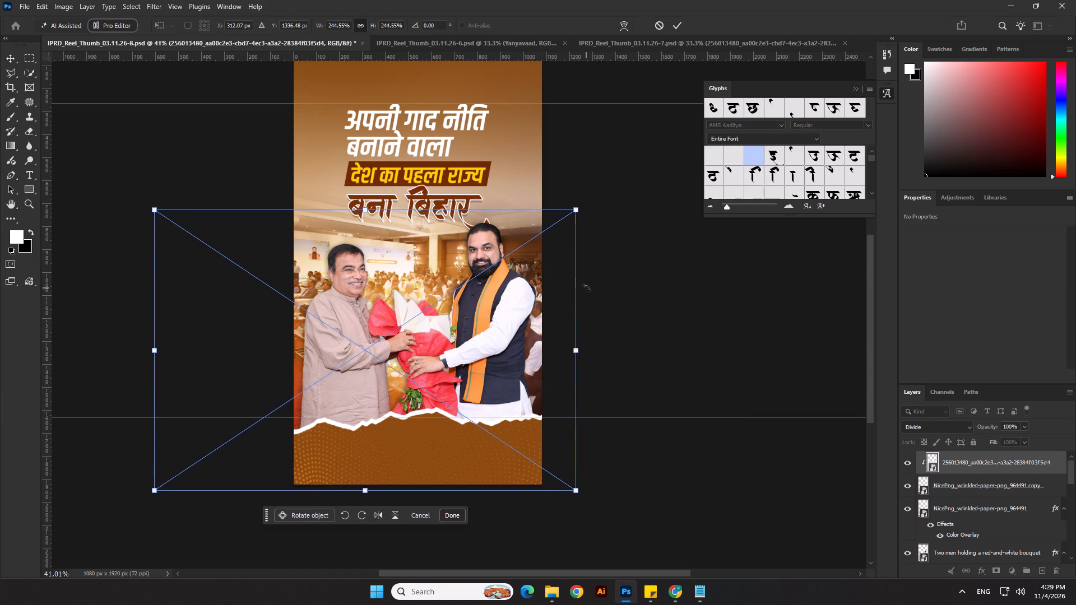
{"action": "key", "text": "Down"}
{"action": "key", "text": "Down"}
{"action": "key", "text": "Down"}
{"action": "key", "text": "Down"}
{"action": "key", "text": "Down"}
{"action": "key", "text": "Down"}
{"action": "key", "text": "Down"}
{"action": "key", "text": "Down"}
{"action": "key", "text": "Return"}
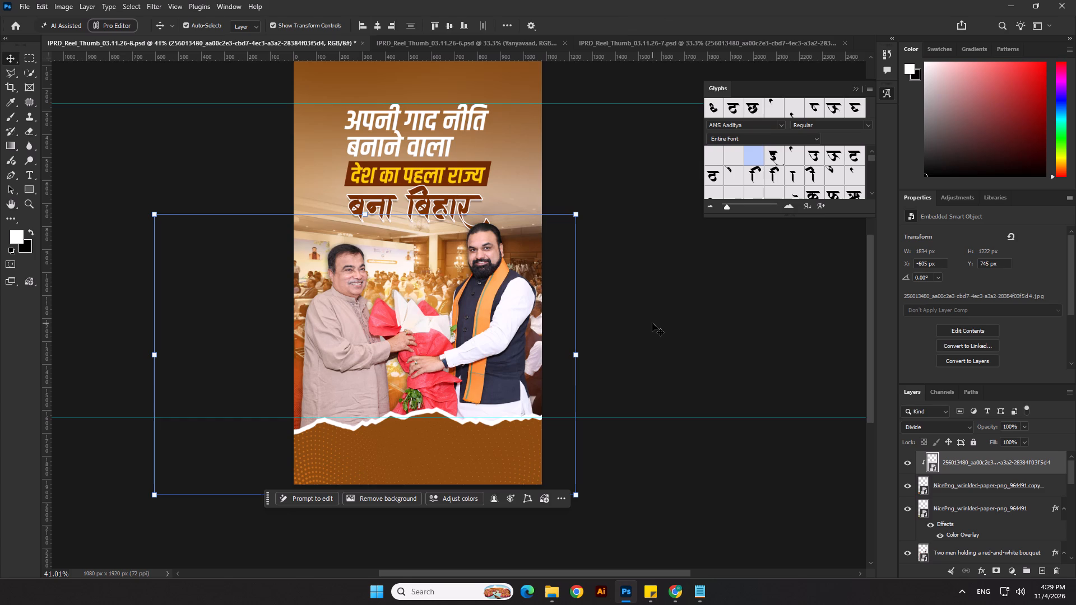
{"action": "left_click", "coordinate": [652, 323]}
{"action": "scroll", "coordinate": [653, 324], "scroll_direction": "down", "scroll_amount": 5}
{"action": "scroll", "coordinate": [653, 398], "scroll_direction": "down", "scroll_amount": 1}
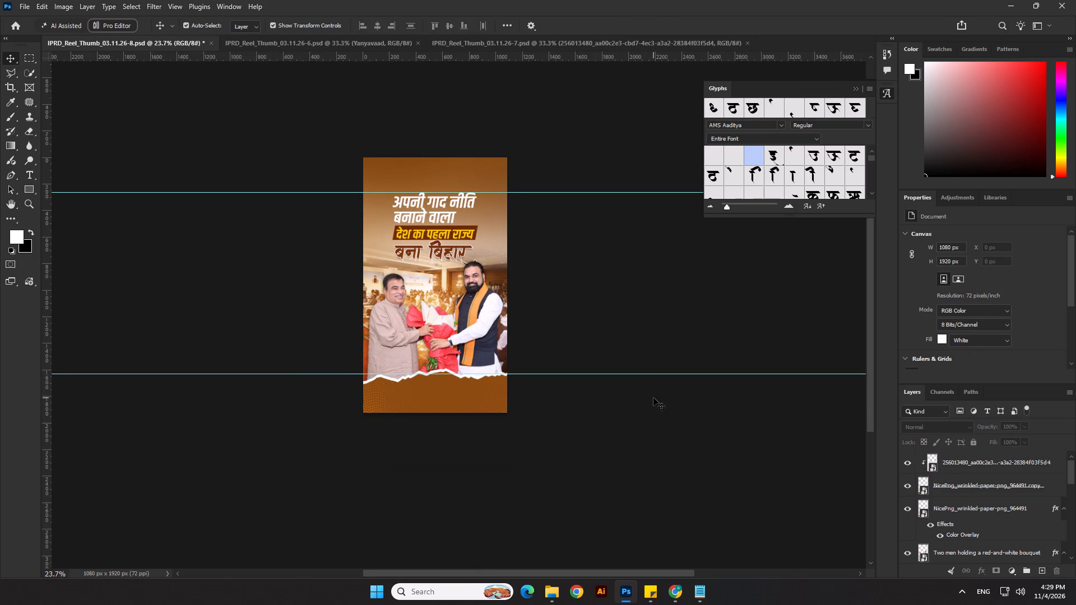
{"action": "left_click", "coordinate": [614, 440]}
{"action": "left_click", "coordinate": [595, 281]}
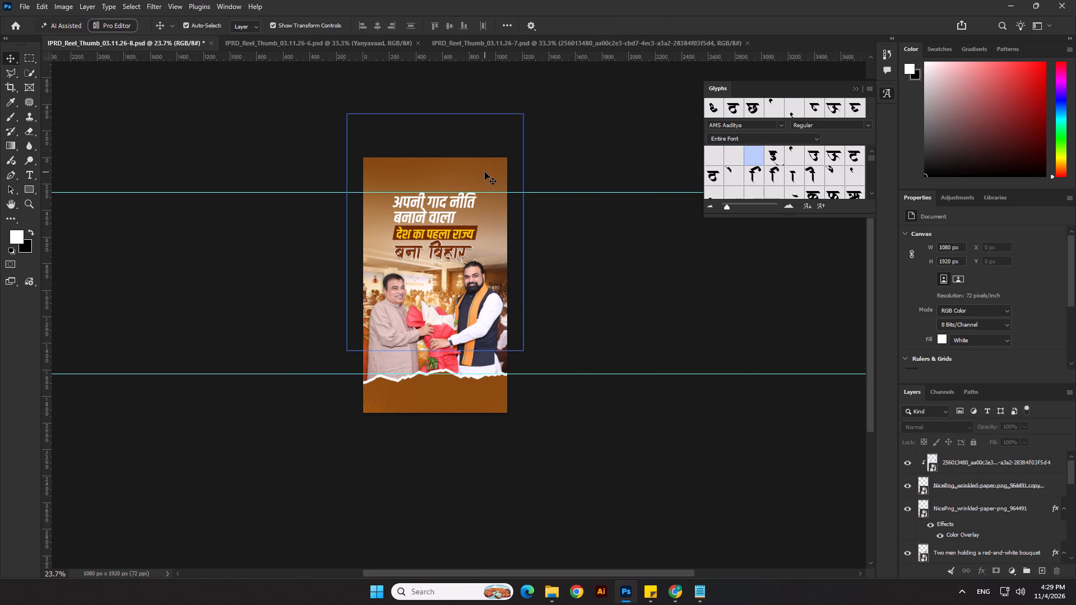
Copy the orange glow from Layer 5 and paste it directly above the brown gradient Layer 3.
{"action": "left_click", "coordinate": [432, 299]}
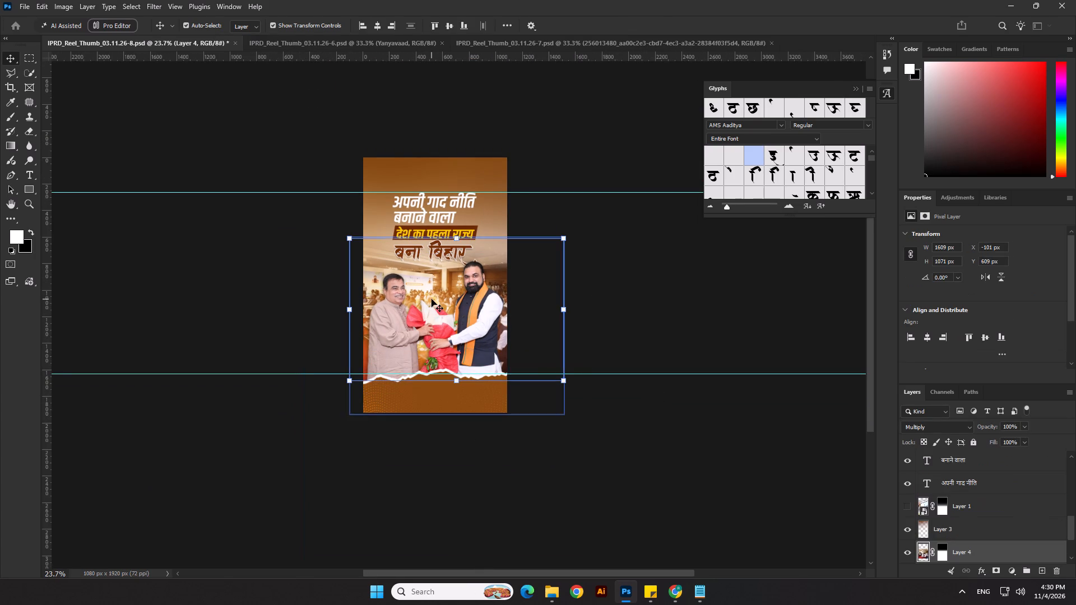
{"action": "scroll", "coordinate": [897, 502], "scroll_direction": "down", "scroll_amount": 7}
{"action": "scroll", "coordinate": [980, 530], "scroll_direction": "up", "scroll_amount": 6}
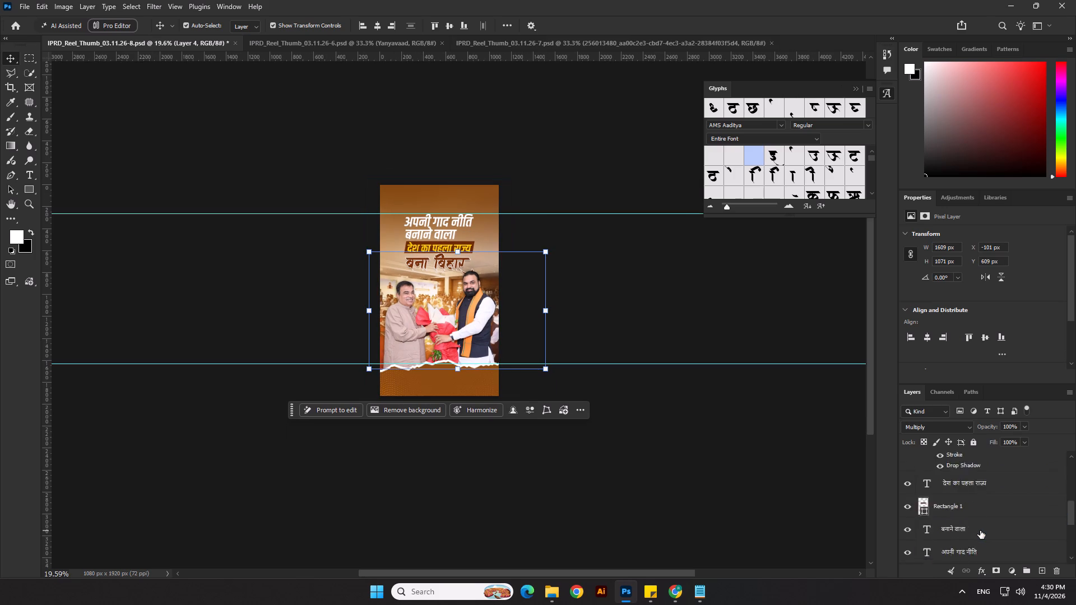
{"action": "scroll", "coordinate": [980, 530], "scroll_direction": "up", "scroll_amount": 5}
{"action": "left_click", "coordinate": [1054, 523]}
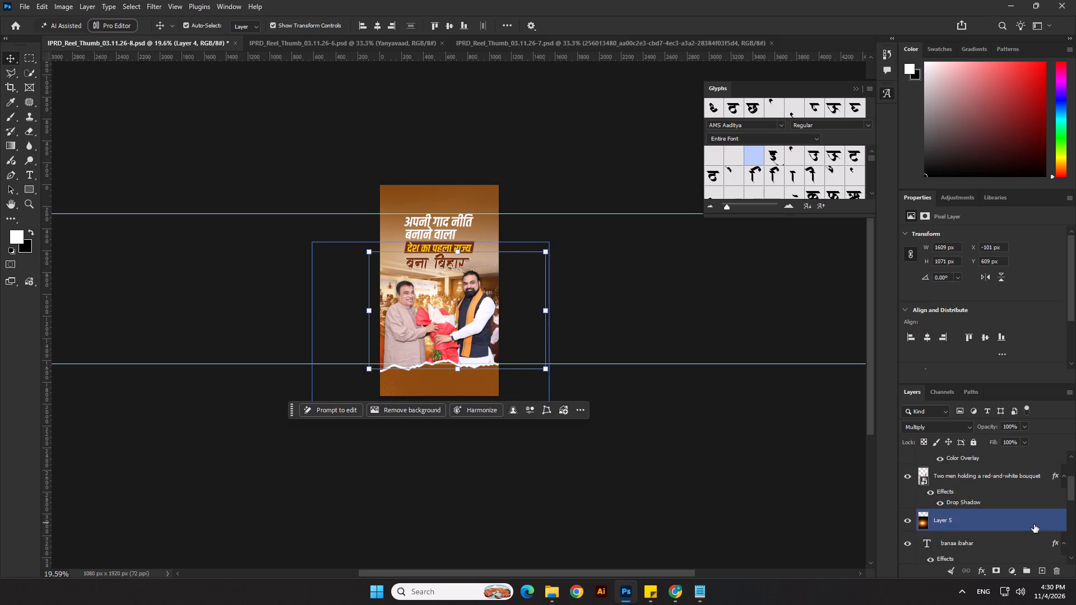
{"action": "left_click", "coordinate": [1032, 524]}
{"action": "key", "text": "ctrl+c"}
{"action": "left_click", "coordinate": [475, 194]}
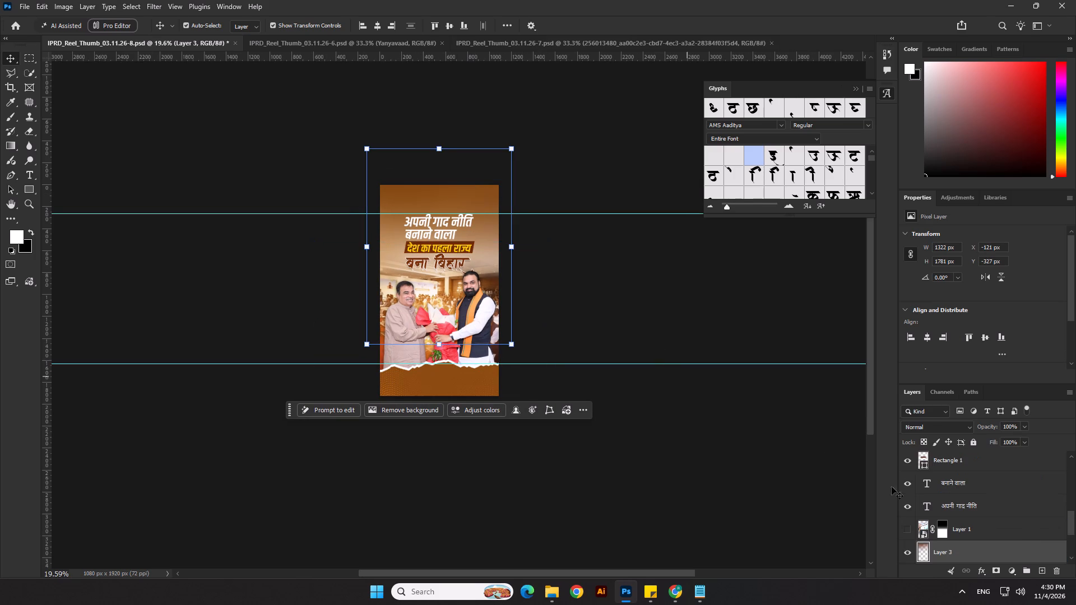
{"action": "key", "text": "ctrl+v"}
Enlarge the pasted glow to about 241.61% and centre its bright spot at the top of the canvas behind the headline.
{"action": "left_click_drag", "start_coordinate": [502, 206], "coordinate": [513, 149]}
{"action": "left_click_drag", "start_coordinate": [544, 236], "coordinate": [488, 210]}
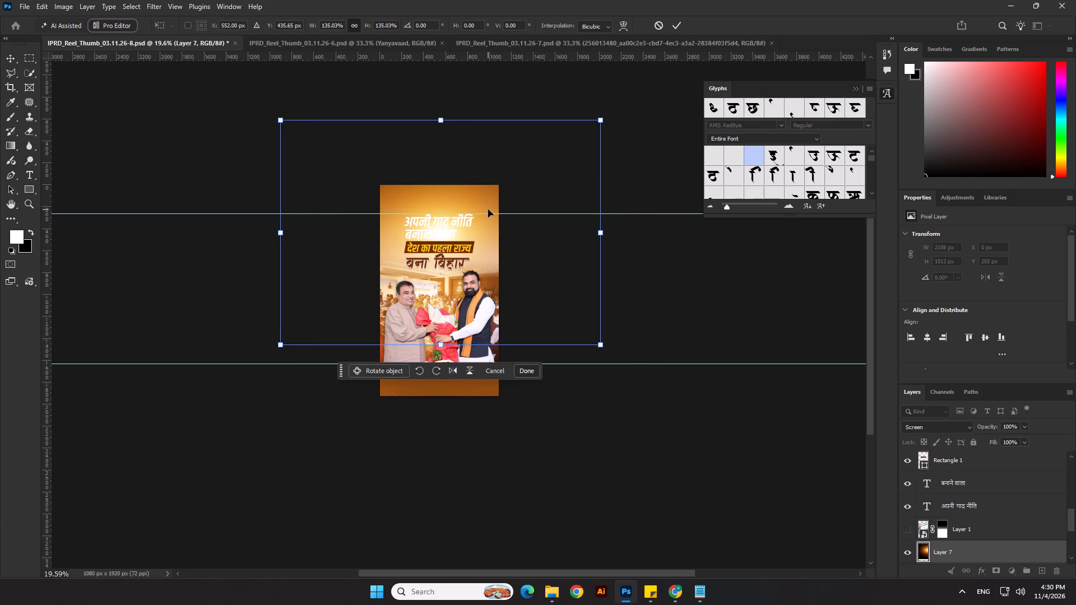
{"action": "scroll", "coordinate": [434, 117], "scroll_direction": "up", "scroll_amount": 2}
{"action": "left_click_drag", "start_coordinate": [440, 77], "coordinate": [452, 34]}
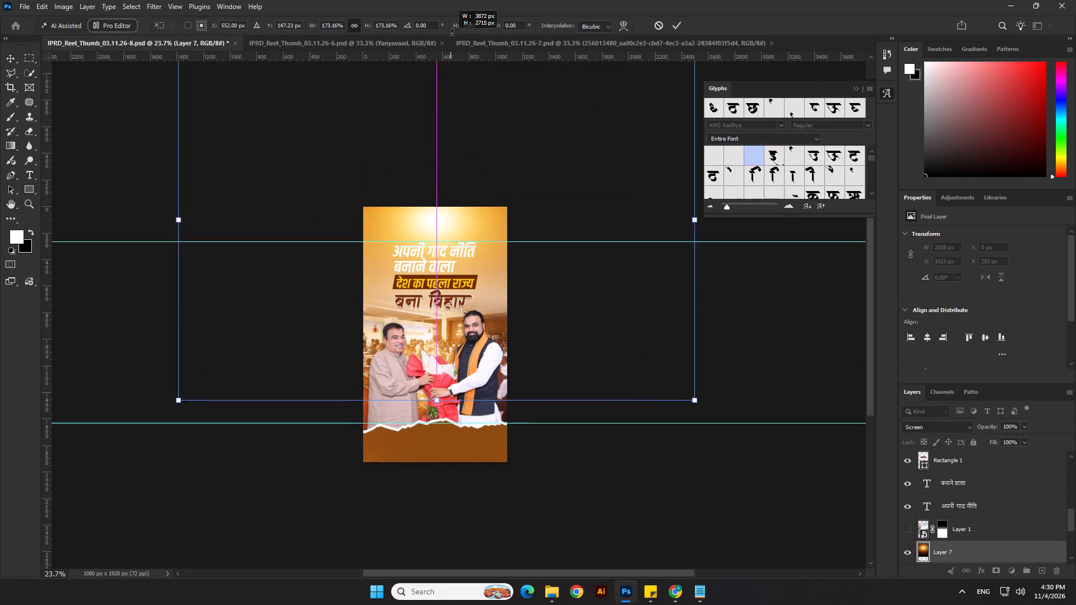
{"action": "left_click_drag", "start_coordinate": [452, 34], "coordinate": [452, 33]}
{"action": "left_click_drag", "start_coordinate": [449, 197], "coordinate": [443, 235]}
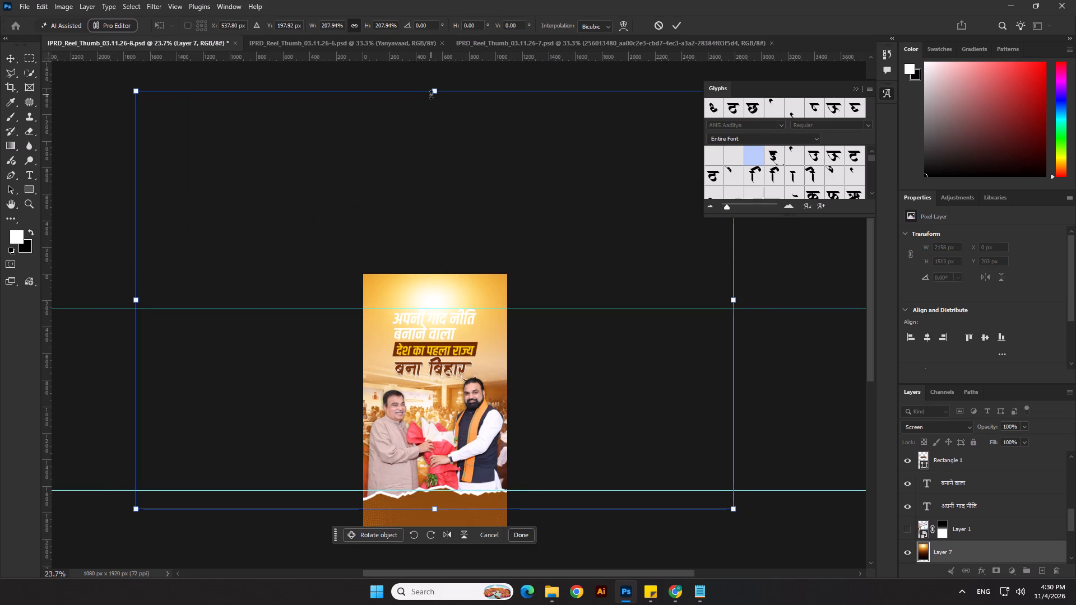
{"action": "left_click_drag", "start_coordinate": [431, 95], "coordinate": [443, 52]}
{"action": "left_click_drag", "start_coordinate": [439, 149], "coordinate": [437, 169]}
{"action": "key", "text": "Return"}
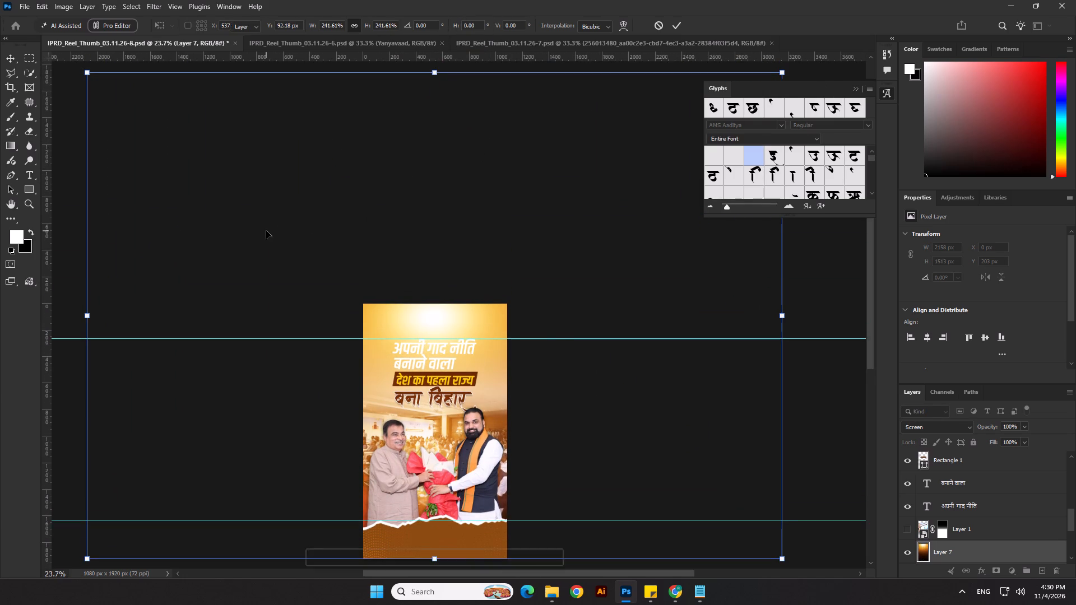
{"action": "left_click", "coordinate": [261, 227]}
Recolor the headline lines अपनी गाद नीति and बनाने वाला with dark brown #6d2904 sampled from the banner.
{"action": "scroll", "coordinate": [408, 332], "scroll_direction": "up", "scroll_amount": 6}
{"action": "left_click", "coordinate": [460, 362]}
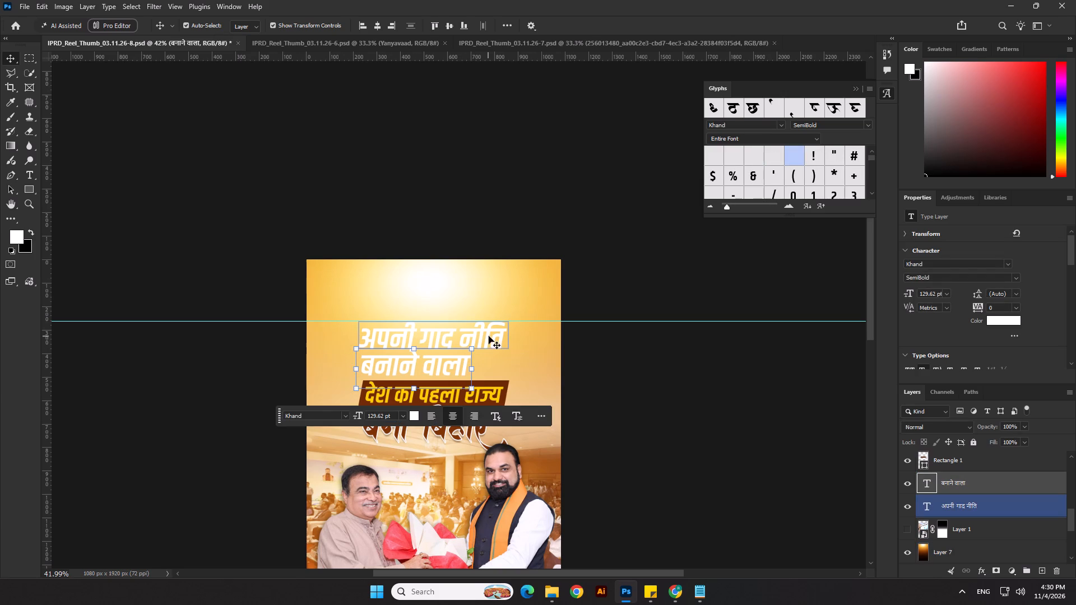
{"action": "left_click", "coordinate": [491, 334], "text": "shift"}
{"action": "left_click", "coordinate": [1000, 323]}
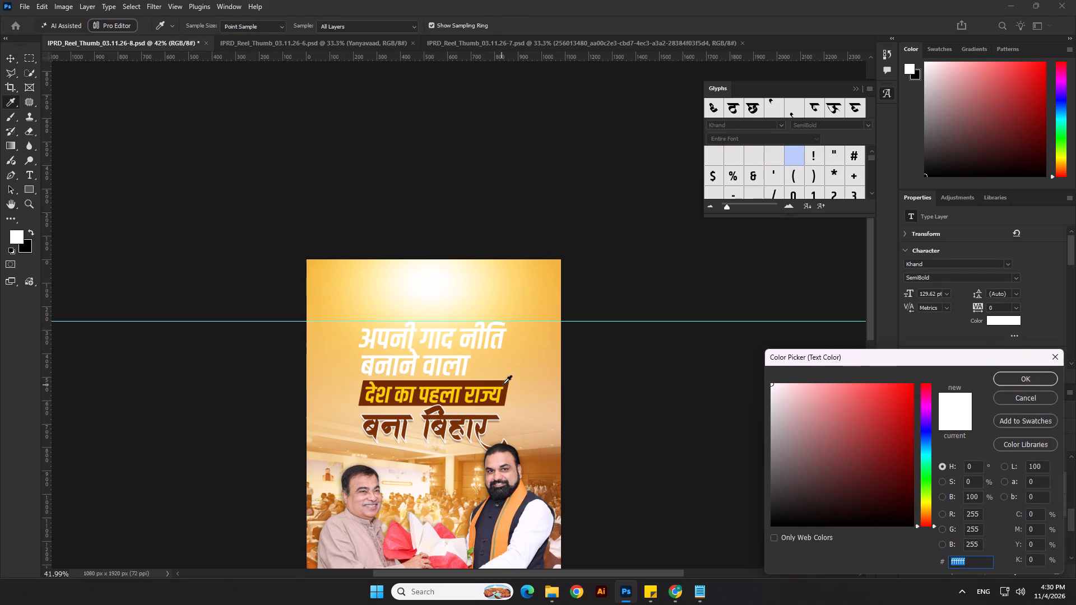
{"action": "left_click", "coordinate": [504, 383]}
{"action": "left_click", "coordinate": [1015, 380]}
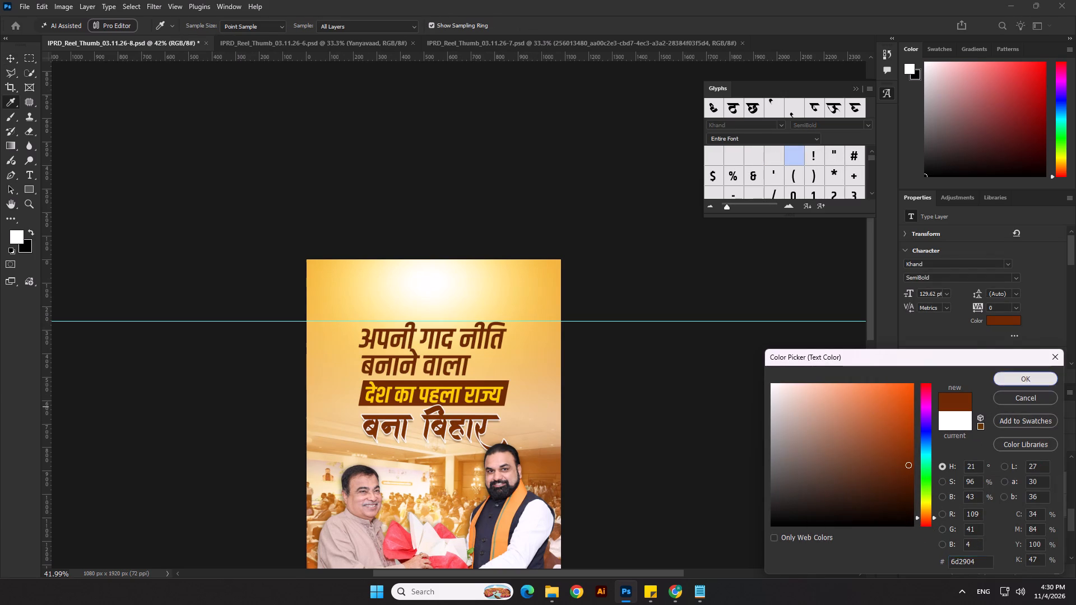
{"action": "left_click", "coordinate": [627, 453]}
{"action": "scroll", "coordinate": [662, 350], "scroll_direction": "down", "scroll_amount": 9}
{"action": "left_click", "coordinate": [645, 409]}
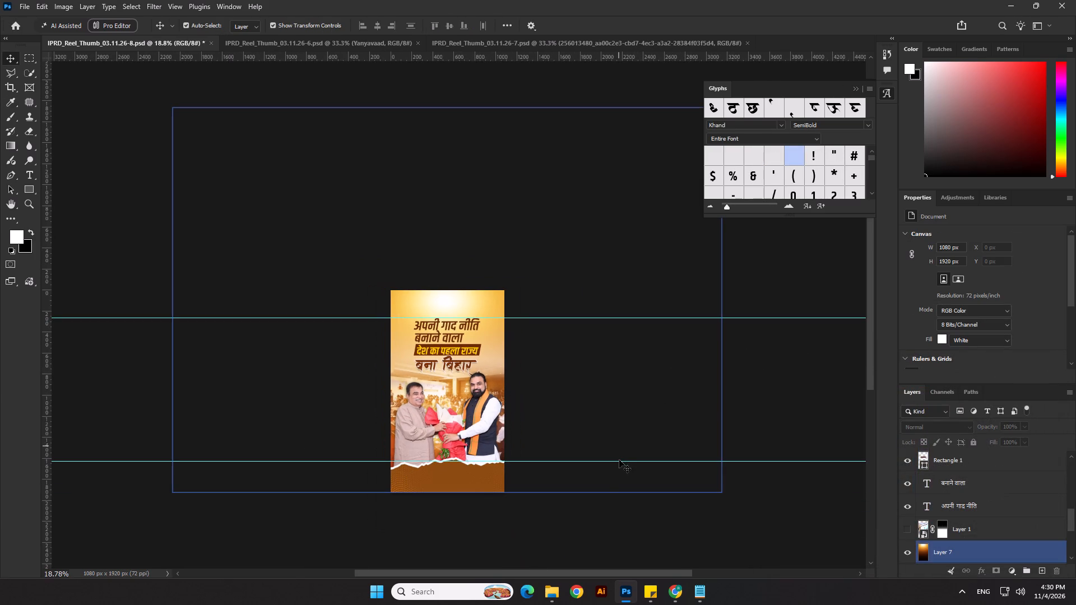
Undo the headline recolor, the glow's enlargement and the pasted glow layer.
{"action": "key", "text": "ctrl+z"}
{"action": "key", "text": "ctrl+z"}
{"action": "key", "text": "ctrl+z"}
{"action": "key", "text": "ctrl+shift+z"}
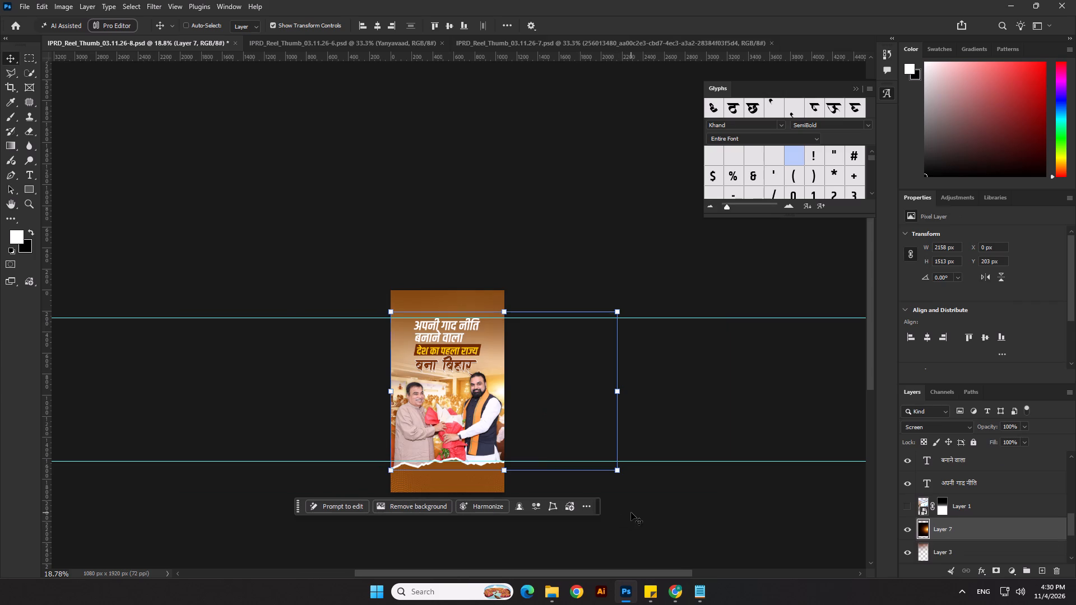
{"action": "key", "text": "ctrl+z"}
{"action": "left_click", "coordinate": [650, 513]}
Copy the halftone texture from the torn-paper strip and paste it above the brown gradient Layer 3.
{"action": "left_click", "coordinate": [467, 489]}
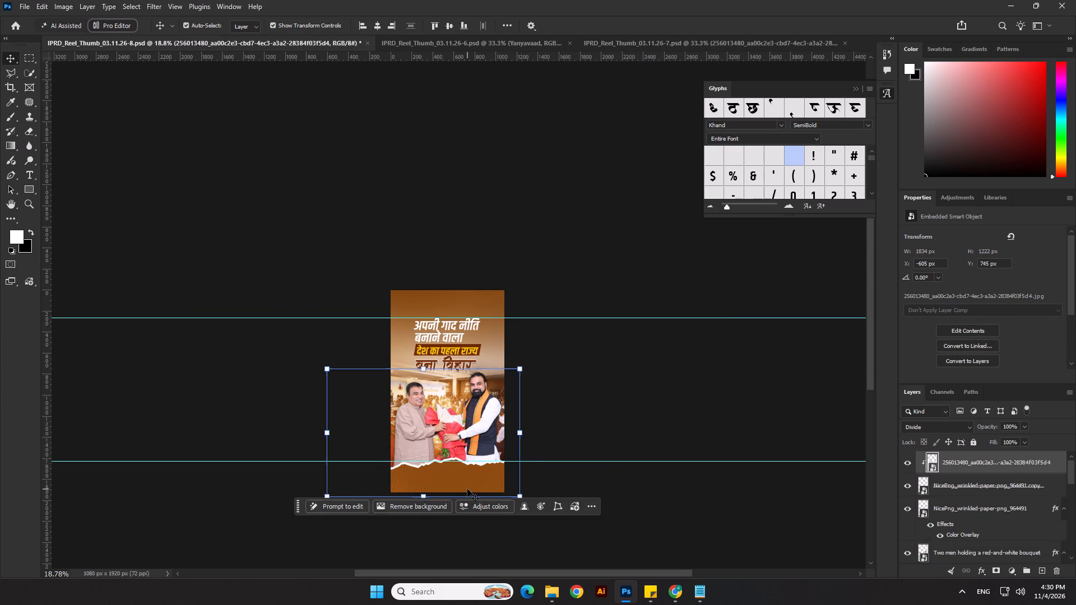
{"action": "key", "text": "ctrl+c"}
{"action": "left_click", "coordinate": [488, 296]}
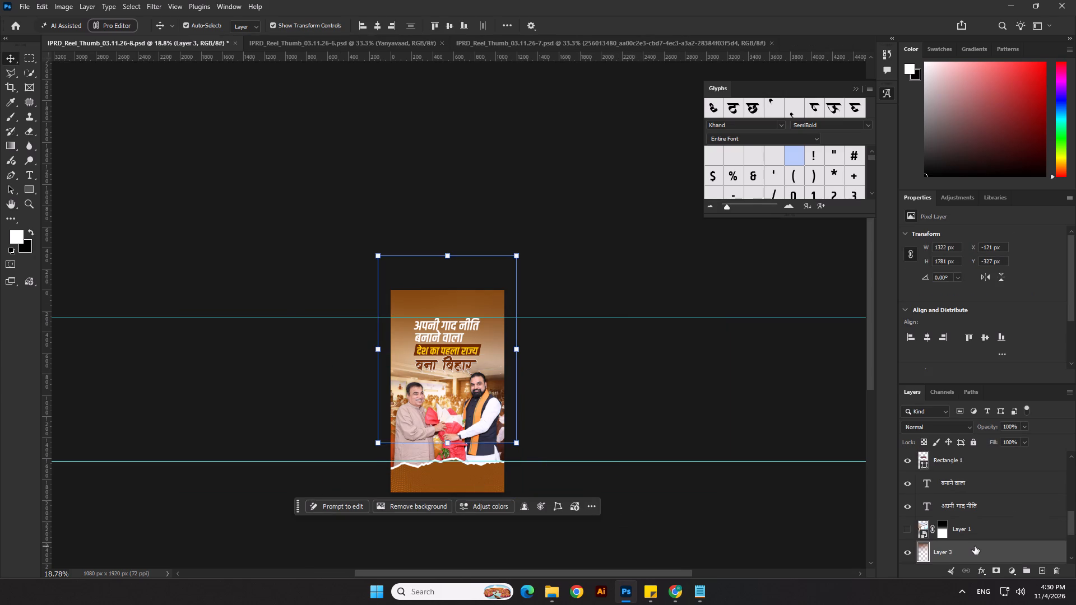
{"action": "key", "text": "ctrl+b"}
{"action": "left_click", "coordinate": [626, 260]}
{"action": "key", "text": "ctrl+v"}
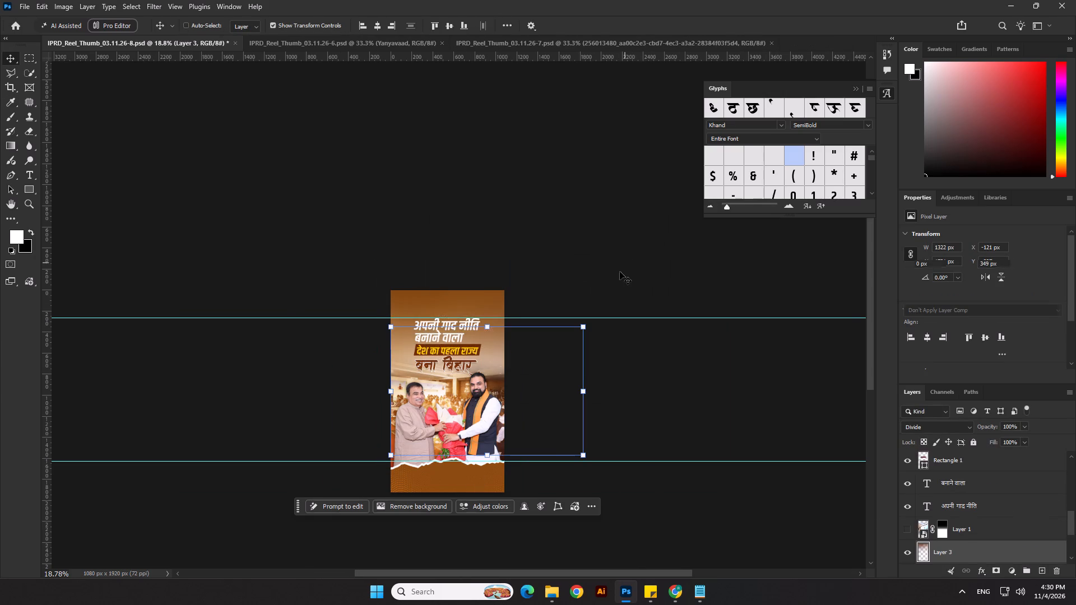
Move the pasted halftone texture to the top of the canvas behind the headline, at about X -605 px and Y -98 px.
{"action": "left_click", "coordinate": [491, 325]}
{"action": "left_click_drag", "start_coordinate": [493, 339], "coordinate": [489, 324]}
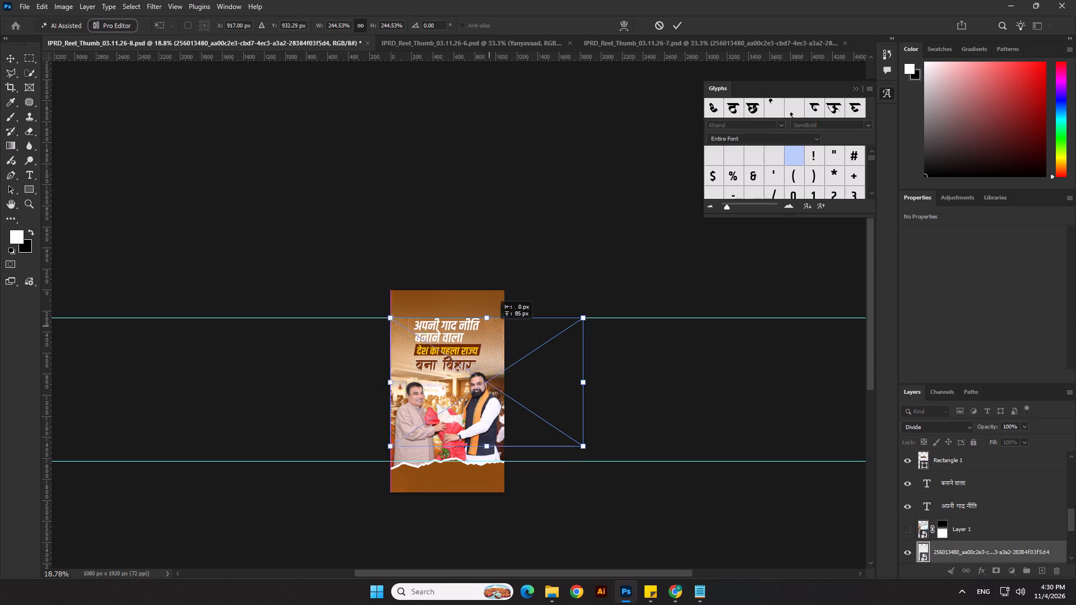
{"action": "left_click_drag", "start_coordinate": [489, 324], "coordinate": [428, 292]}
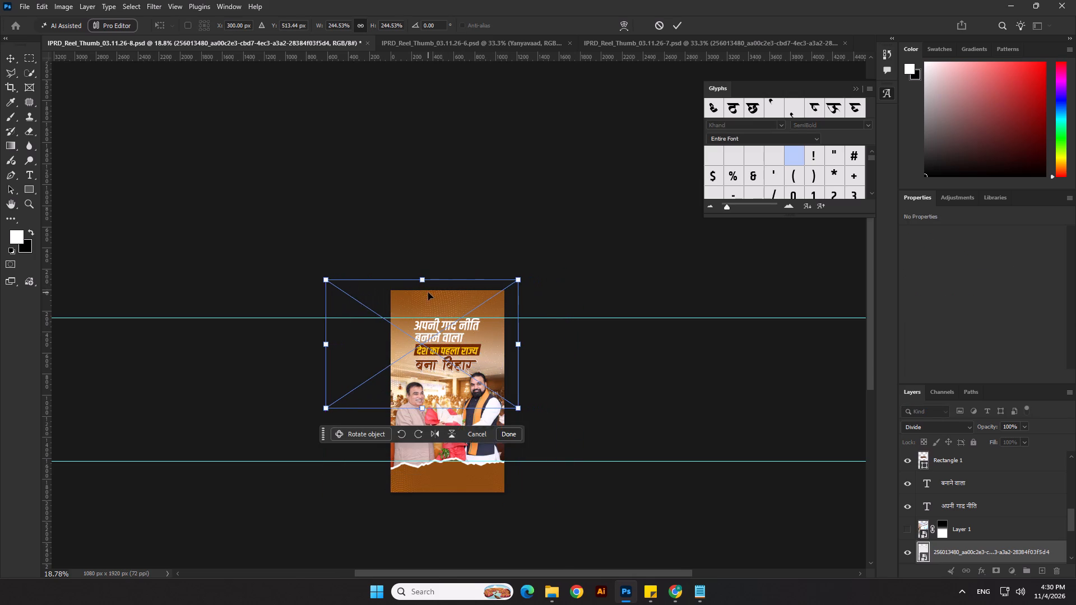
{"action": "scroll", "coordinate": [453, 304], "scroll_direction": "up", "scroll_amount": 7}
{"action": "left_click_drag", "start_coordinate": [463, 306], "coordinate": [470, 306]}
{"action": "key", "text": "Return"}
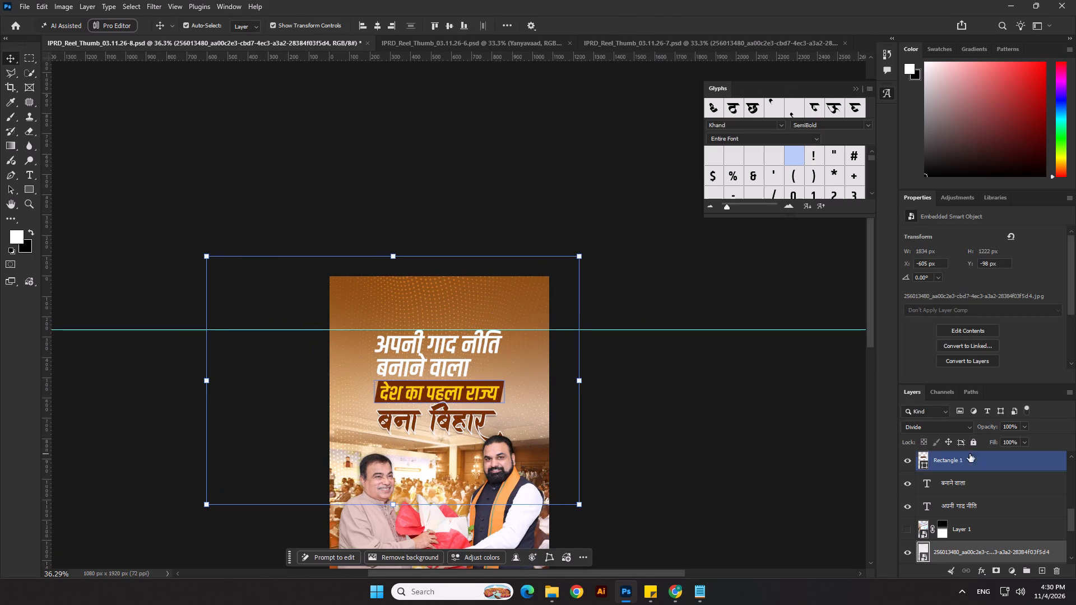
Mask the halftone texture with a vertical linear black-to-white gradient, fading it out from the top background down to below बना बिहार.
{"action": "left_click", "coordinate": [996, 573]}
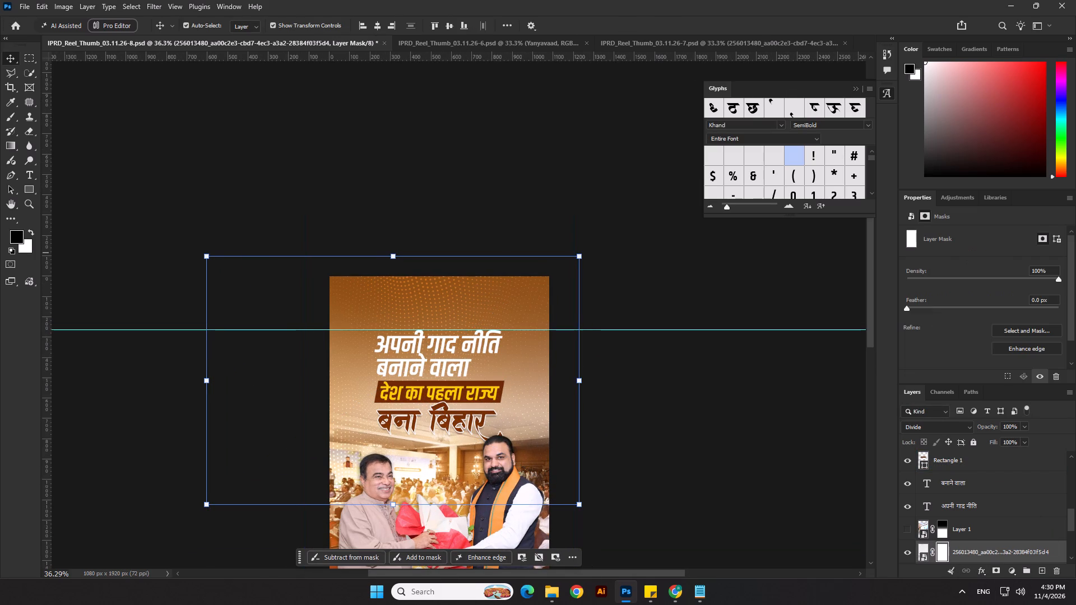
{"action": "left_click", "coordinate": [12, 149]}
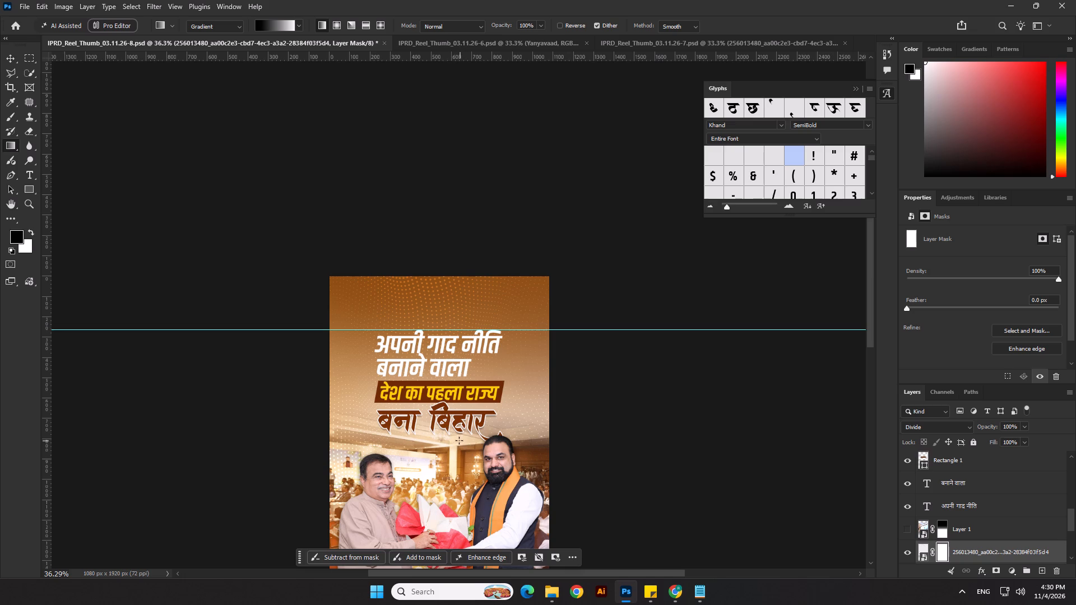
{"action": "left_click_drag", "start_coordinate": [442, 448], "coordinate": [441, 320]}
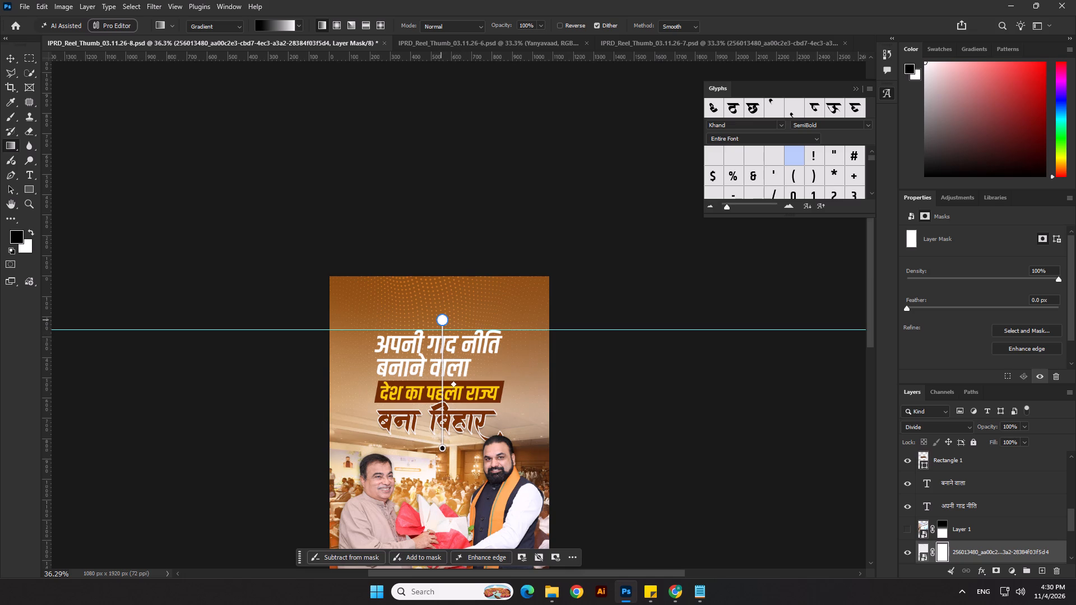
{"action": "left_click_drag", "start_coordinate": [441, 320], "coordinate": [442, 317]}
{"action": "left_click_drag", "start_coordinate": [453, 384], "coordinate": [453, 372], "text": "shift"}
{"action": "key", "text": "ctrl+z"}
{"action": "left_click_drag", "start_coordinate": [455, 382], "coordinate": [457, 370]}
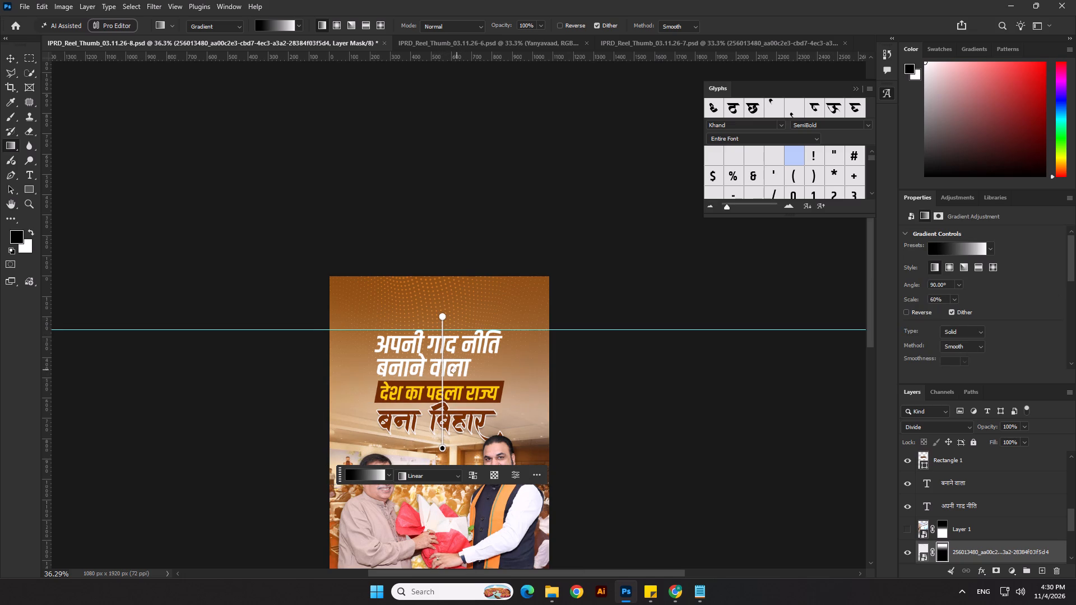
{"action": "left_click_drag", "start_coordinate": [457, 370], "coordinate": [453, 357]}
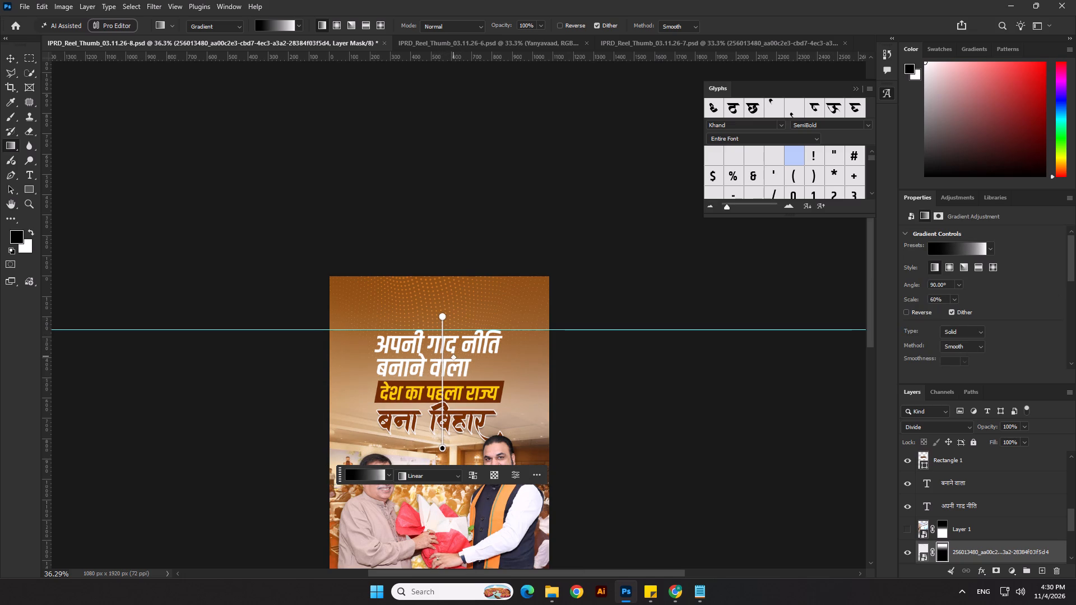
{"action": "left_click_drag", "start_coordinate": [453, 357], "coordinate": [453, 357]}
{"action": "left_click", "coordinate": [0, 60]}
{"action": "left_click", "coordinate": [16, 61]}
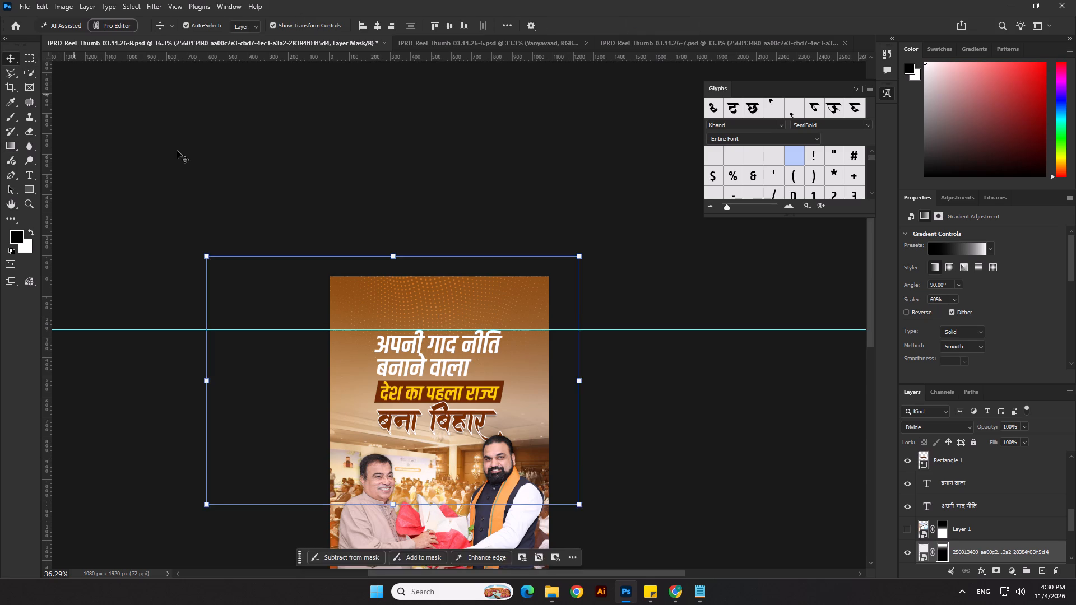
{"action": "left_click", "coordinate": [185, 159]}
Nudge the headline line अपनी गाद नीति slightly upward.
{"action": "scroll", "coordinate": [381, 329], "scroll_direction": "up", "scroll_amount": 2}
{"action": "left_click", "coordinate": [442, 350]}
{"action": "key", "text": "Up"}
{"action": "key", "text": "Up"}
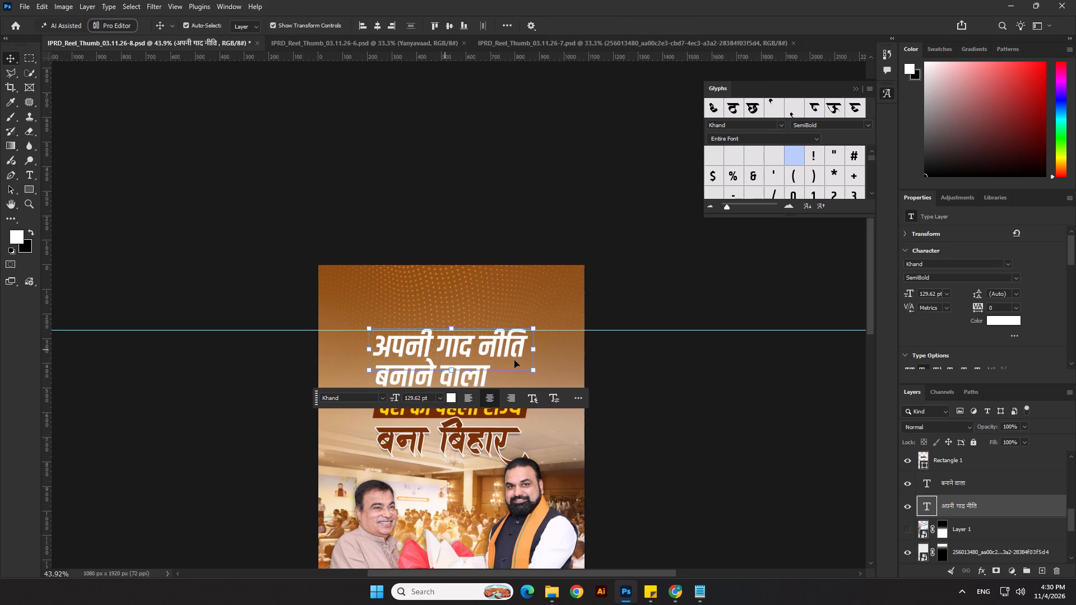
{"action": "key", "text": "Up"}
{"action": "key", "text": "Up"}
{"action": "key", "text": "Up"}
{"action": "left_click", "coordinate": [674, 388]}
{"action": "scroll", "coordinate": [535, 234], "scroll_direction": "down", "scroll_amount": 7}
{"action": "left_click", "coordinate": [630, 409]}
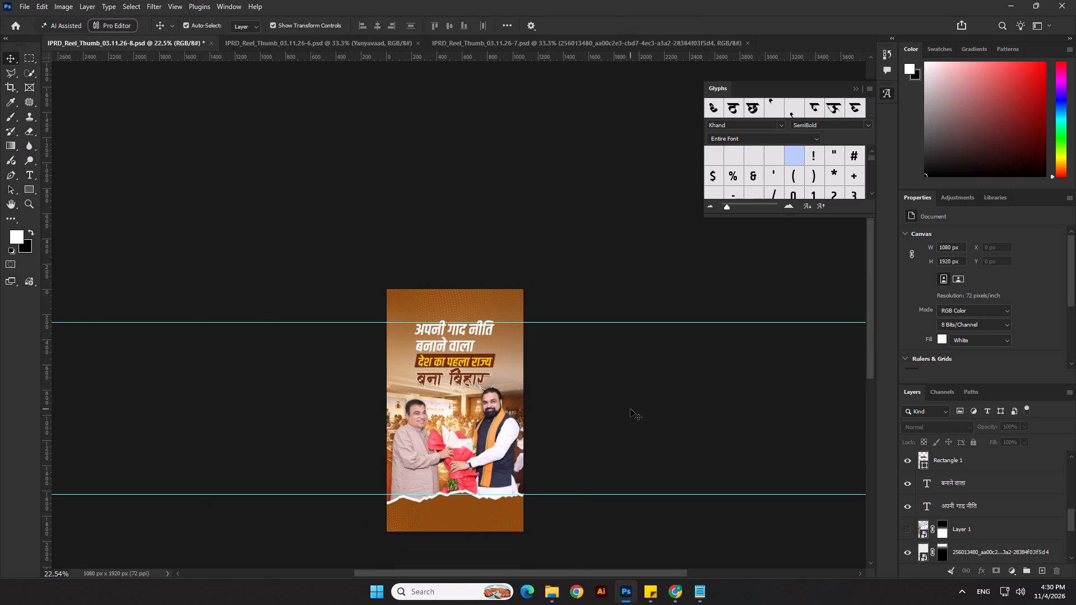
Centre the headline lines अपनी गाद नीति and बनाने वाला horizontally on the canvas.
{"action": "left_click", "coordinate": [689, 342]}
{"action": "left_click", "coordinate": [461, 325]}
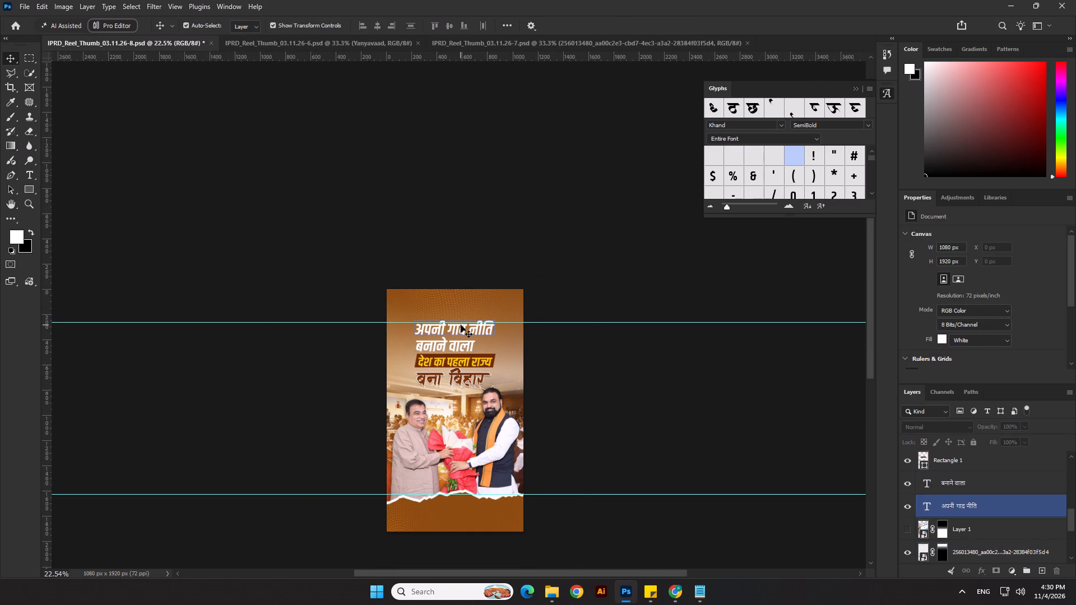
{"action": "left_click", "coordinate": [377, 28]}
{"action": "left_click", "coordinate": [397, 139]}
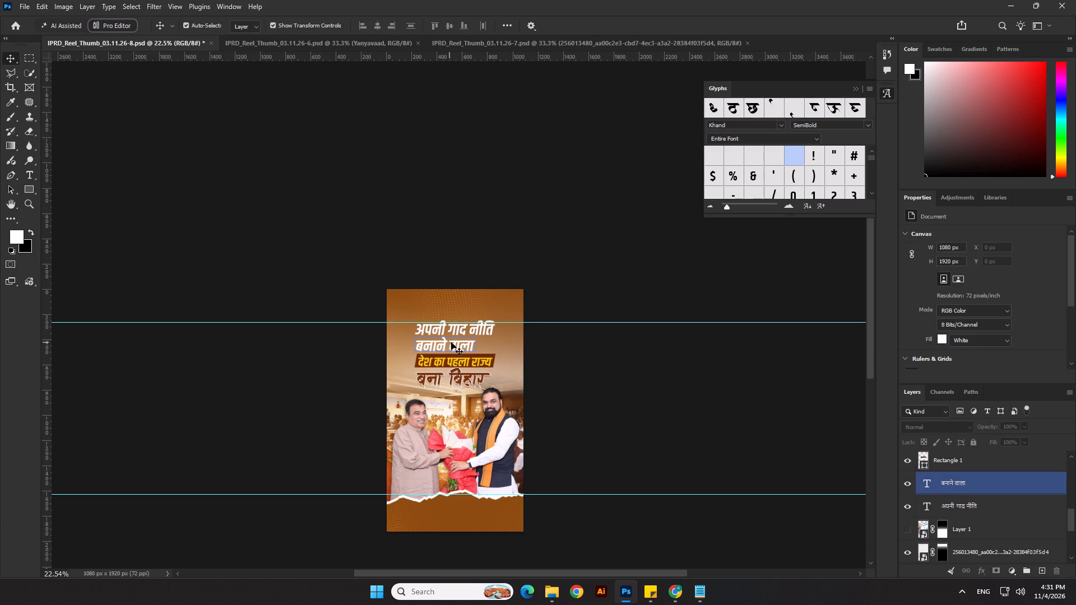
{"action": "left_click", "coordinate": [451, 342]}
{"action": "left_click", "coordinate": [377, 25]}
{"action": "left_click", "coordinate": [397, 140]}
Scale the बनाने वाला line to about 81.67%, nudge it down between its neighbouring lines and centre it horizontally on the canvas.
{"action": "scroll", "coordinate": [470, 357], "scroll_direction": "up", "scroll_amount": 4}
{"action": "left_click", "coordinate": [465, 342]}
{"action": "scroll", "coordinate": [452, 361], "scroll_direction": "up", "scroll_amount": 1}
{"action": "left_click", "coordinate": [448, 360]}
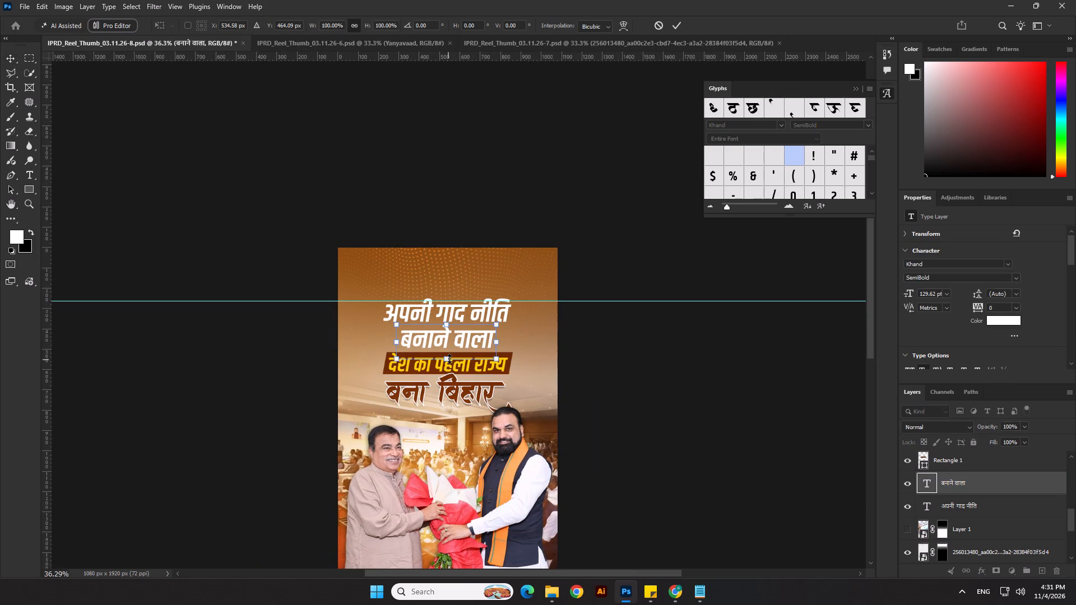
{"action": "key", "text": "Down"}
{"action": "key", "text": "Down"}
{"action": "key", "text": "Down"}
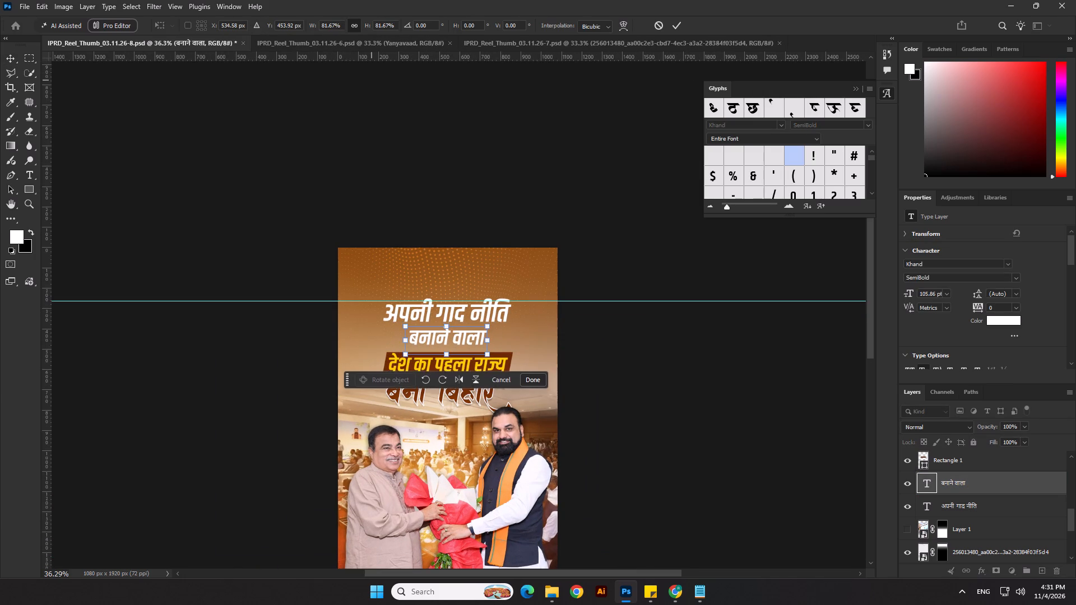
{"action": "key", "text": "Down"}
{"action": "key", "text": "Return"}
{"action": "left_click", "coordinate": [381, 26]}
{"action": "left_click", "coordinate": [400, 129]}
Fully lock the glow Layer 5 that overlaps the headline banner.
{"action": "scroll", "coordinate": [495, 368], "scroll_direction": "up", "scroll_amount": 2}
{"action": "left_click", "coordinate": [513, 365]}
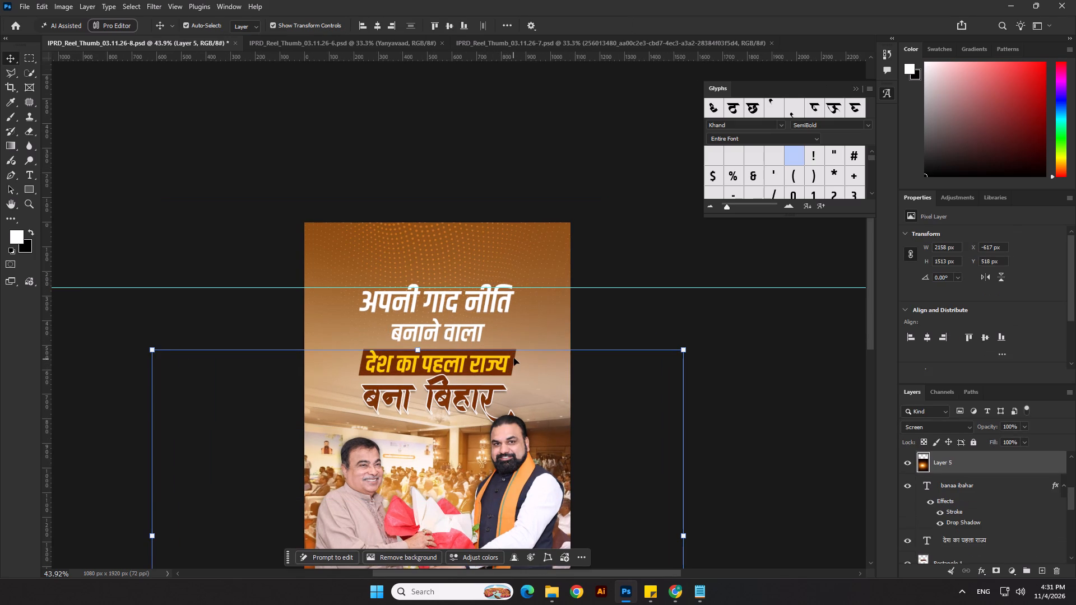
{"action": "left_click", "coordinate": [512, 352]}
{"action": "left_click", "coordinate": [970, 442]}
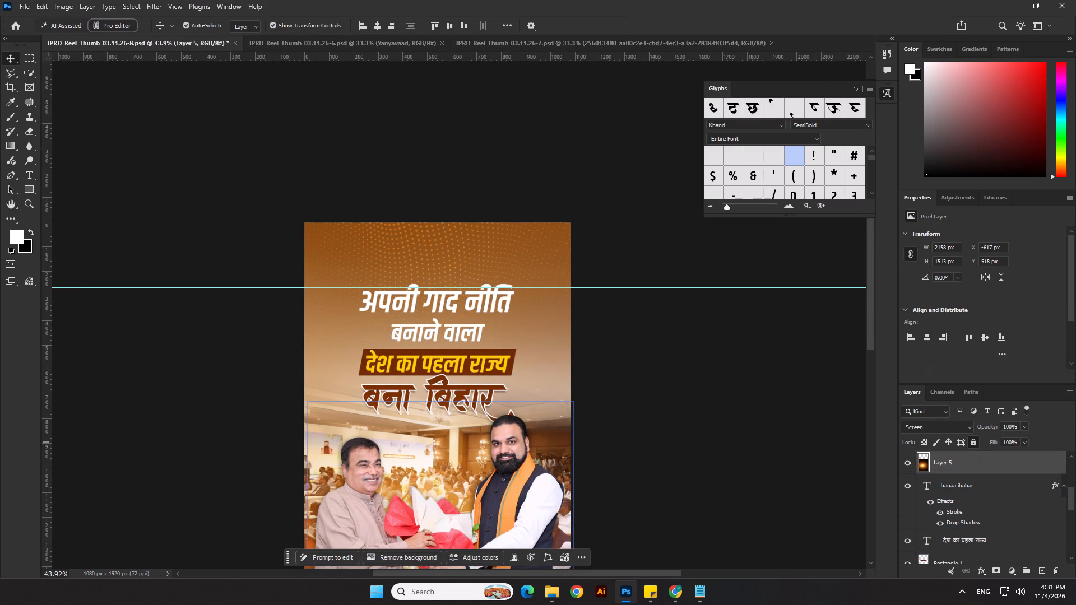
{"action": "left_click", "coordinate": [785, 416]}
Centre the brown banner Rectangle 1 behind देश का पहला राज्य horizontally on the canvas.
{"action": "scroll", "coordinate": [434, 373], "scroll_direction": "up", "scroll_amount": 5}
{"action": "left_click", "coordinate": [550, 340]}
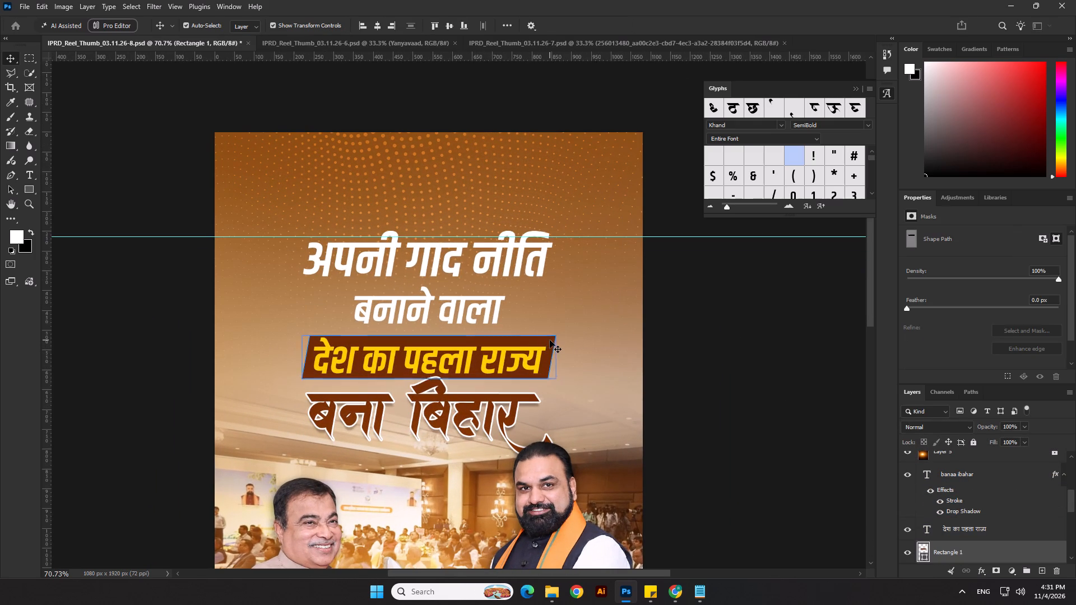
{"action": "double_click", "coordinate": [375, 22]}
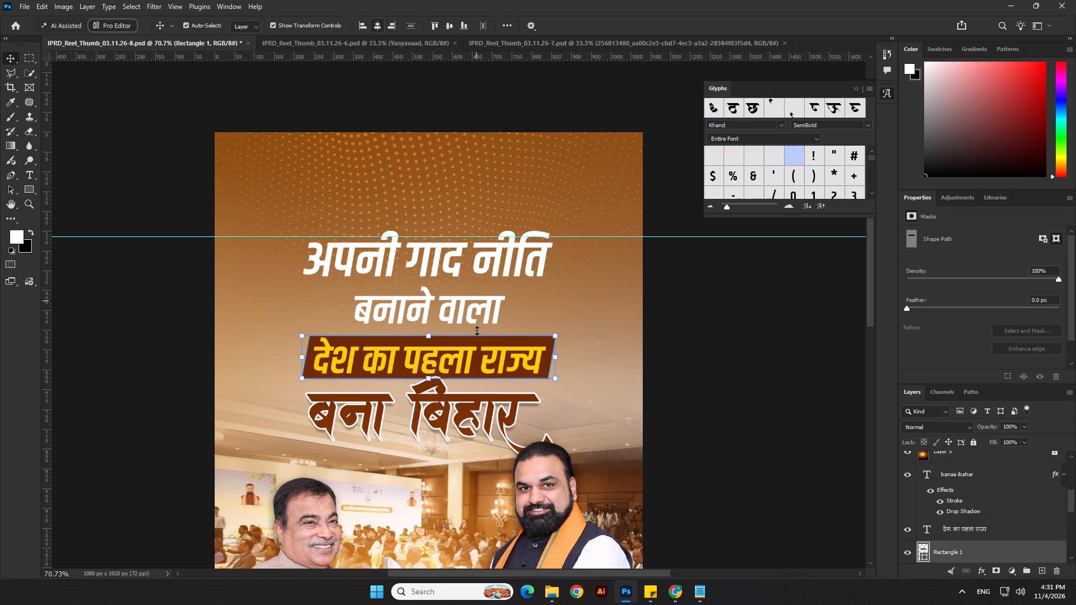
{"action": "left_click", "coordinate": [481, 335]}
{"action": "left_click", "coordinate": [485, 351]}
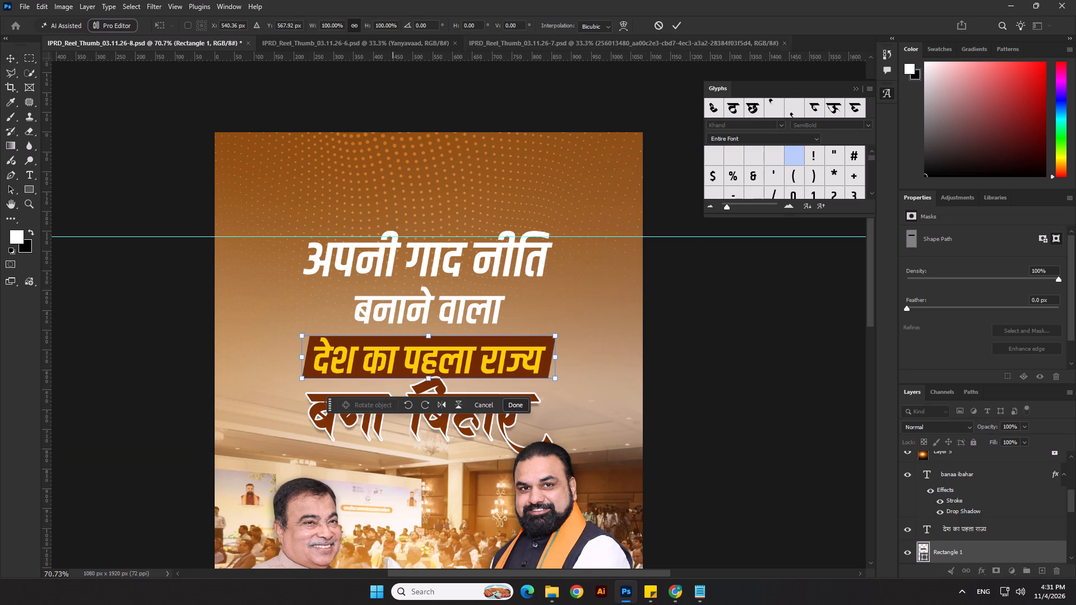
{"action": "left_click", "coordinate": [670, 25]}
{"action": "double_click", "coordinate": [374, 24]}
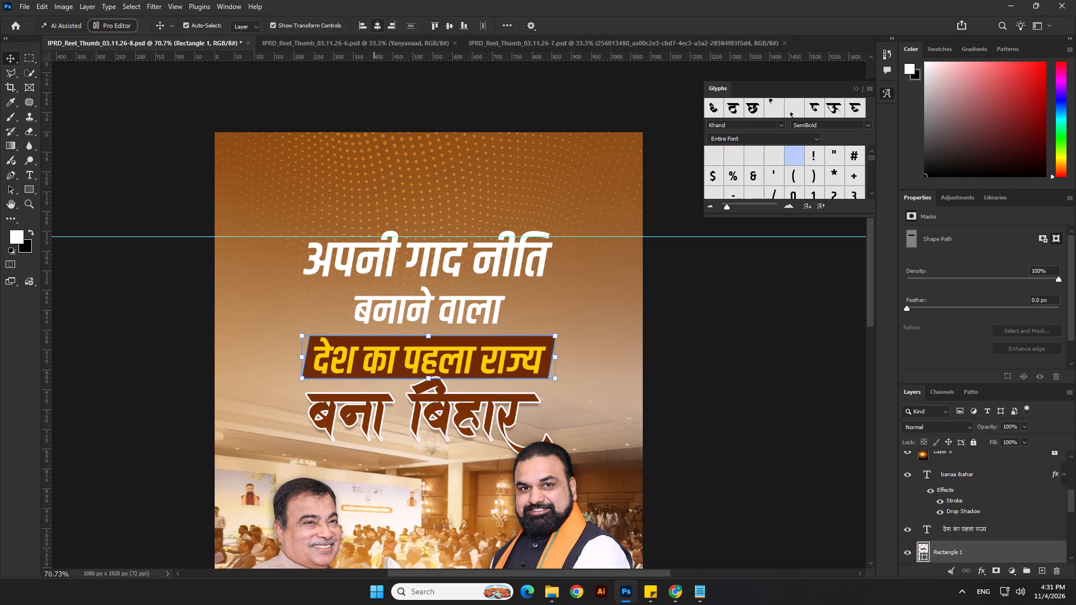
{"action": "left_click", "coordinate": [505, 28]}
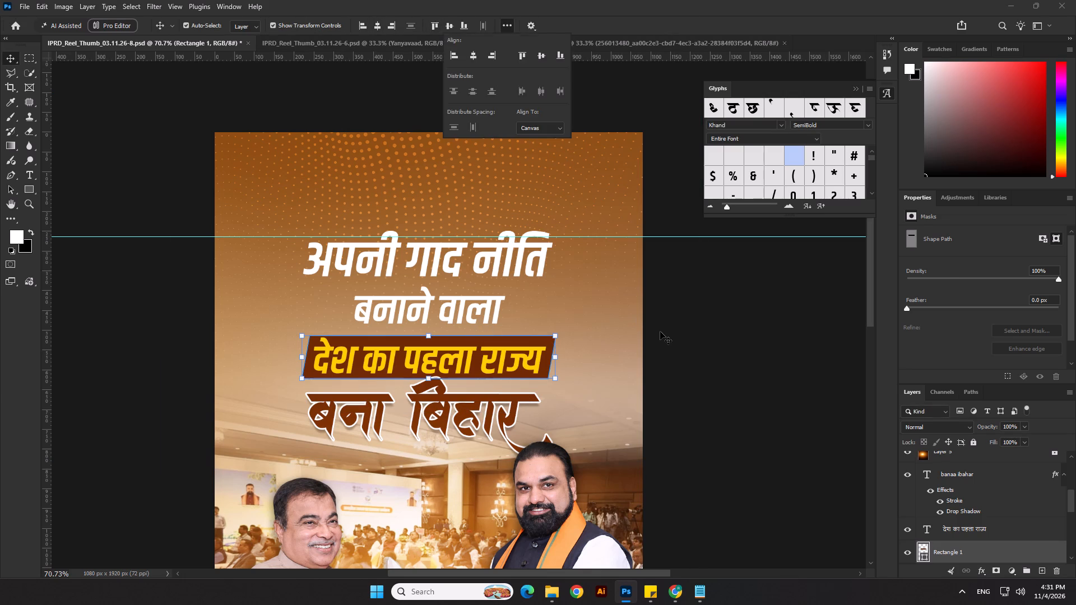
{"action": "left_click", "coordinate": [661, 332]}
Centre the बना बिहार text horizontally on the canvas.
{"action": "left_click", "coordinate": [509, 399]}
{"action": "double_click", "coordinate": [377, 28]}
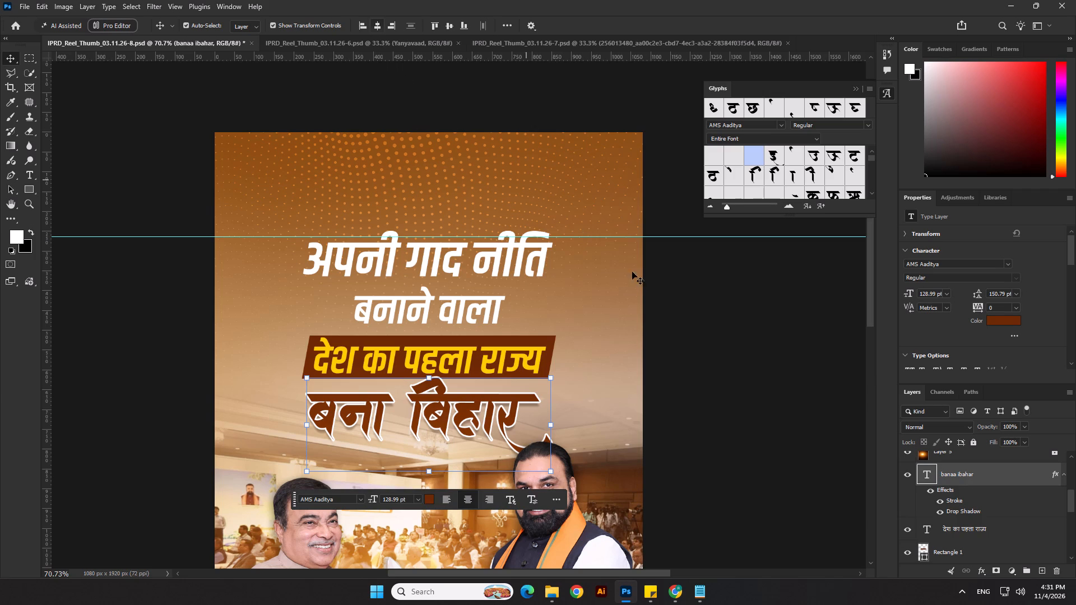
{"action": "left_click", "coordinate": [731, 343]}
Check the whole thumbnail layout and save the document.
{"action": "scroll", "coordinate": [612, 337], "scroll_direction": "down", "scroll_amount": 9}
{"action": "left_click", "coordinate": [715, 419]}
{"action": "scroll", "coordinate": [313, 231], "scroll_direction": "down", "scroll_amount": 4}
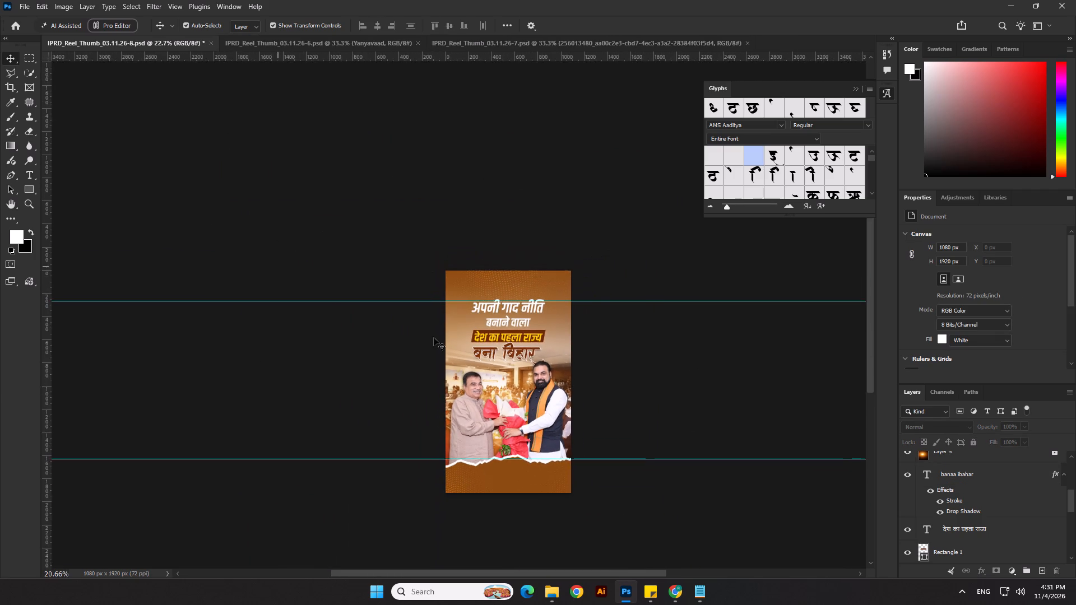
{"action": "scroll", "coordinate": [724, 385], "scroll_direction": "up", "scroll_amount": 8}
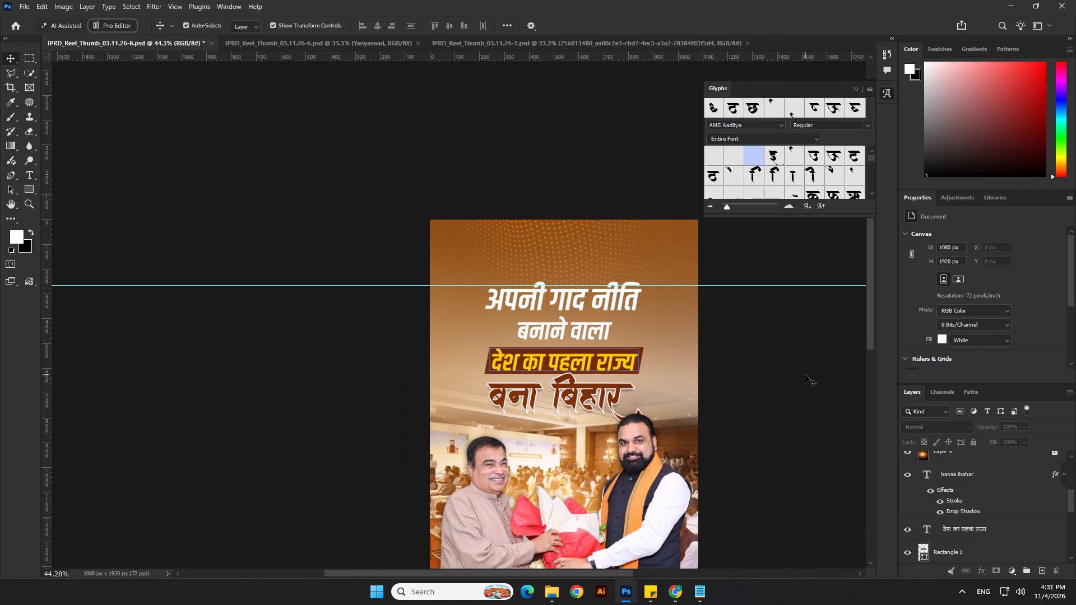
{"action": "left_click", "coordinate": [805, 375]}
{"action": "scroll", "coordinate": [306, 236], "scroll_direction": "down", "scroll_amount": 7}
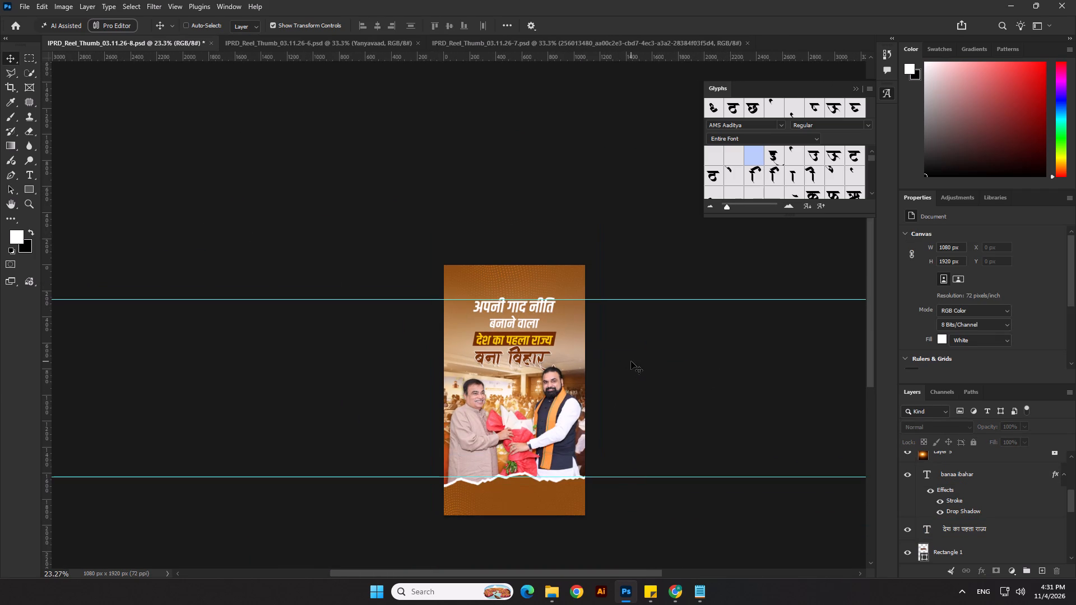
{"action": "key", "text": "ctrl+s"}
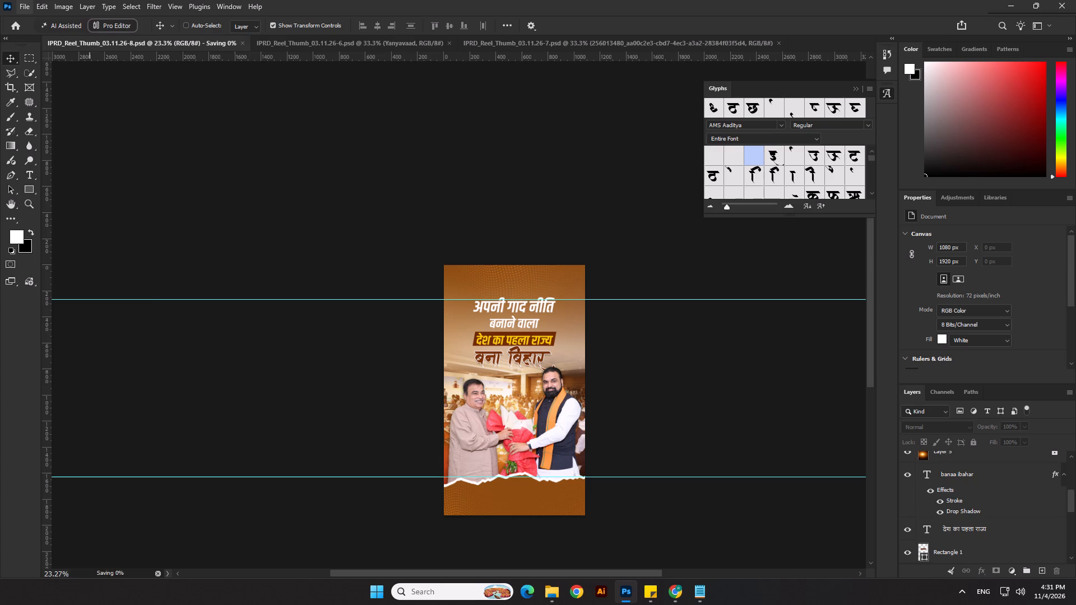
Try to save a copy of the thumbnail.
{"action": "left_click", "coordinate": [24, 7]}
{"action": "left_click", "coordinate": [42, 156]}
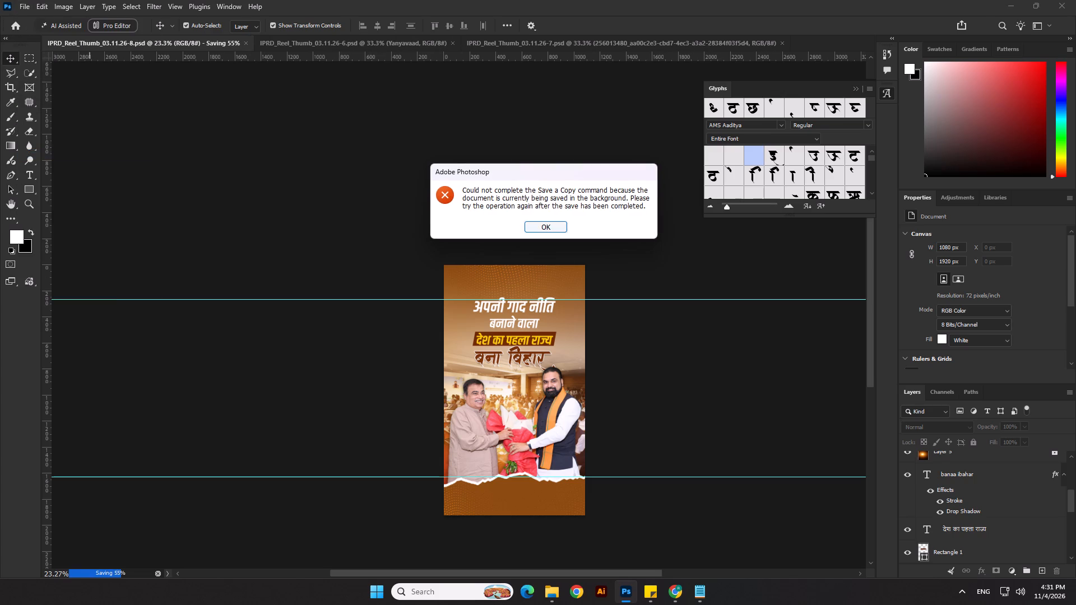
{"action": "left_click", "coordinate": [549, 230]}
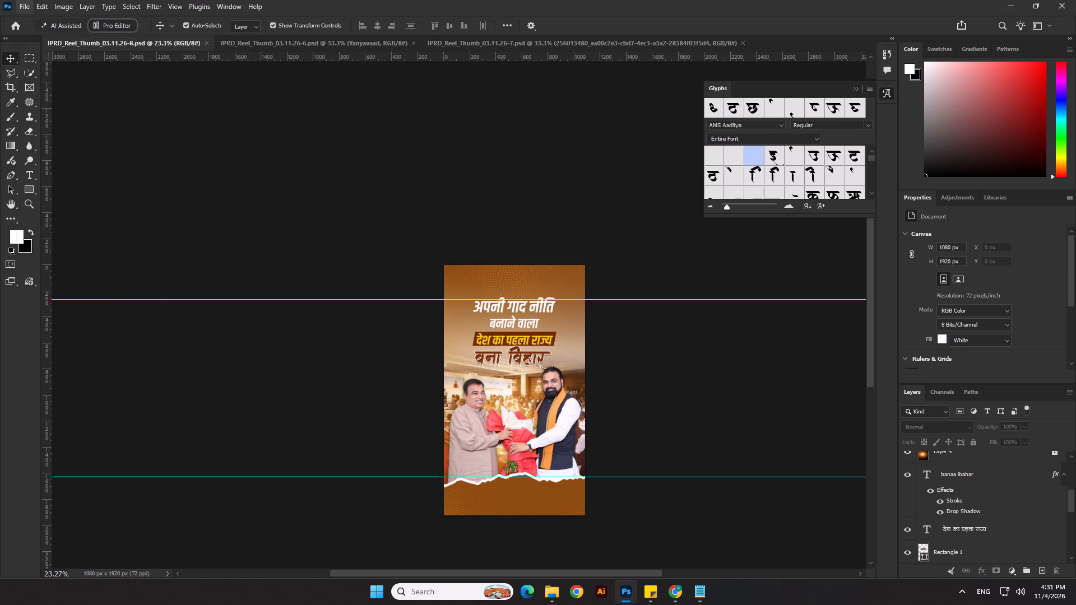